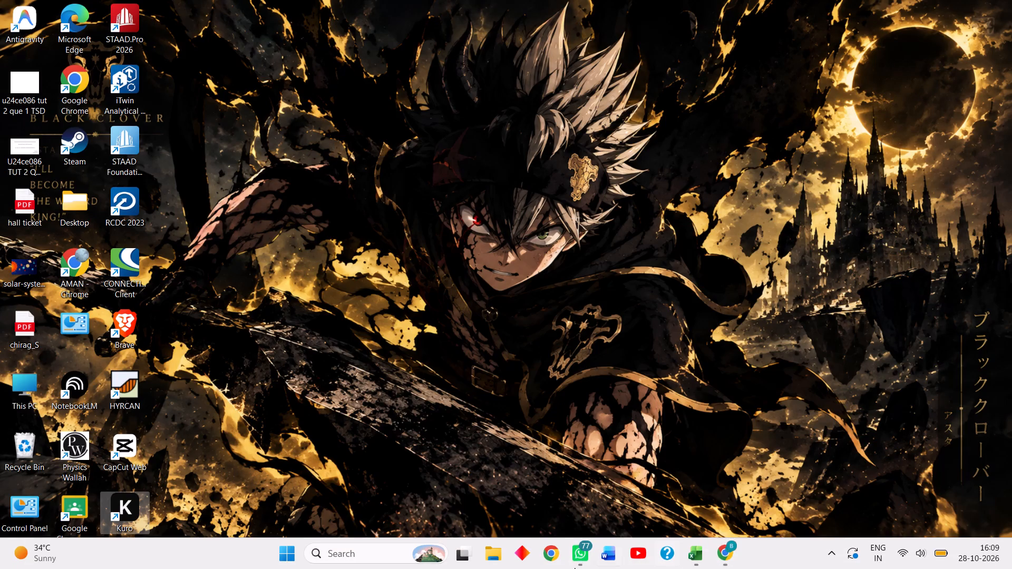
Launch the Kuro application from its desktop shortcut.
double_click(130, 499)
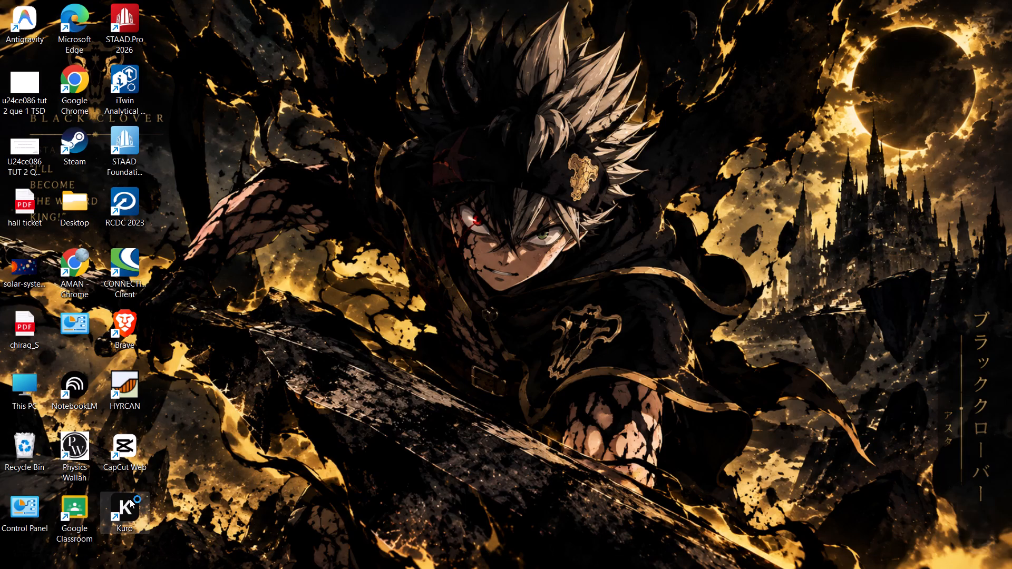
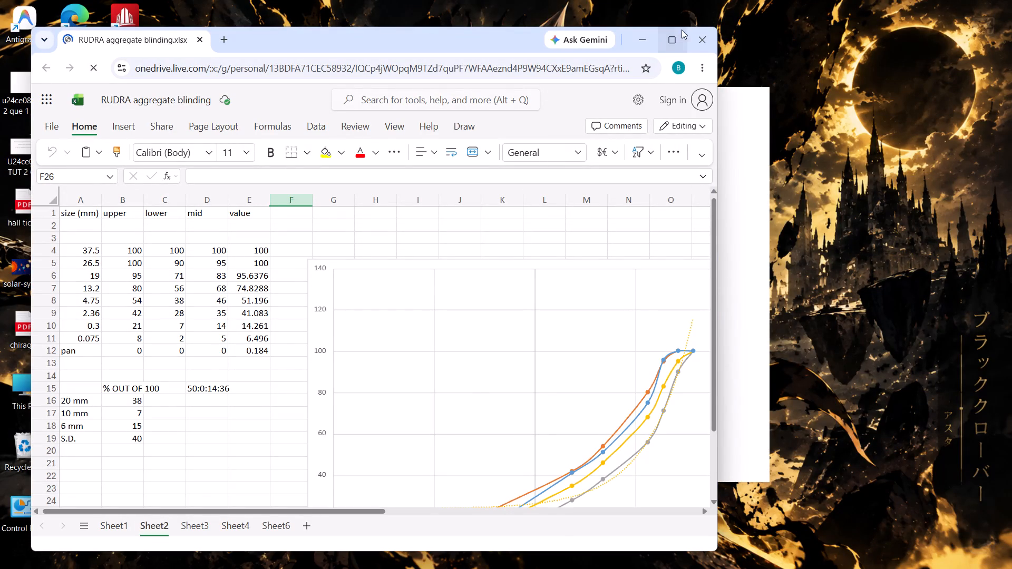
Set the 20 mm share under "% OUT OF 100" on Sheet2 of the aggregate blending workbook to 60.
left_click(676, 35)
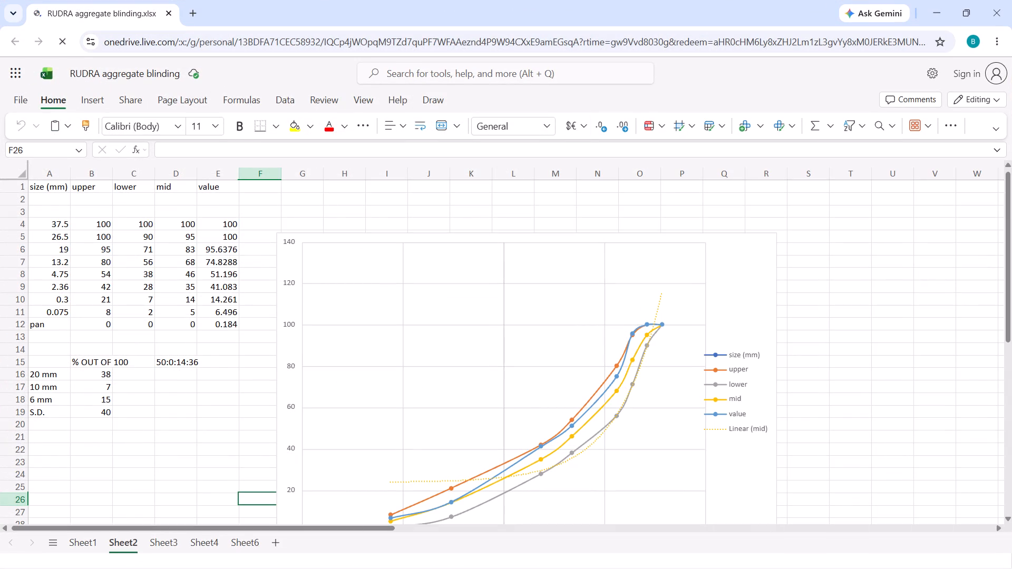
left_click(106, 377)
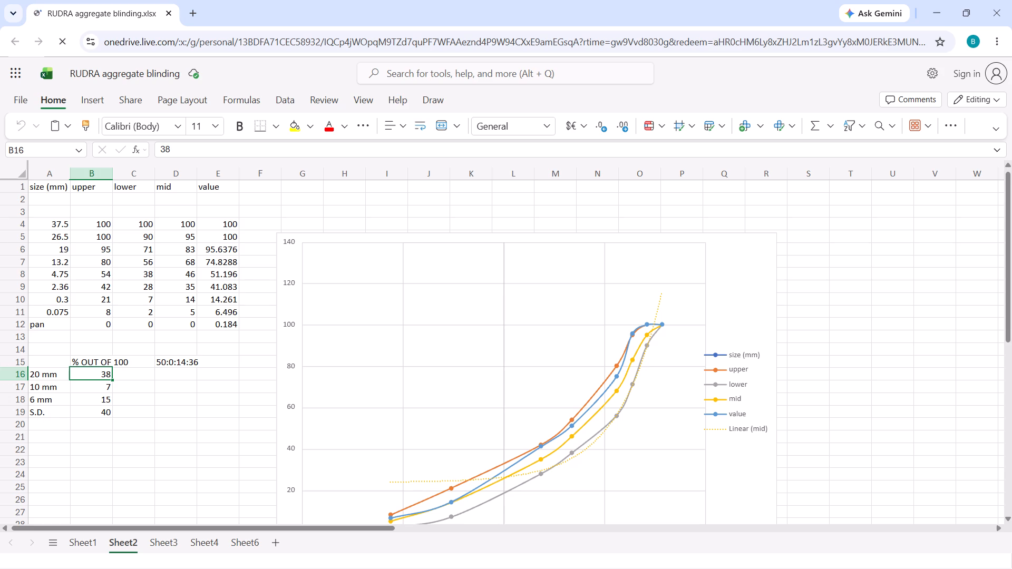
type("60")
key("Return")
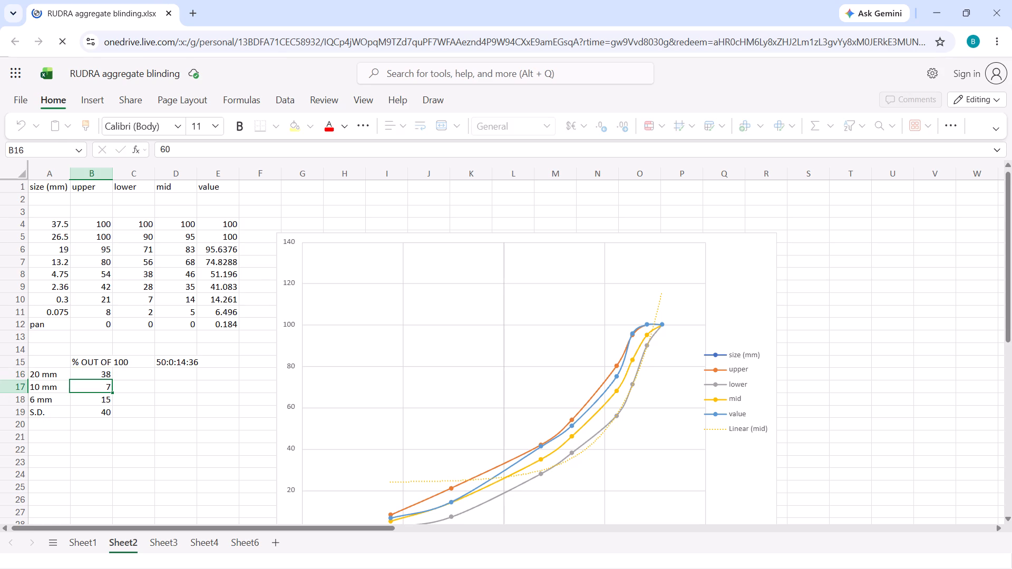
key("0")
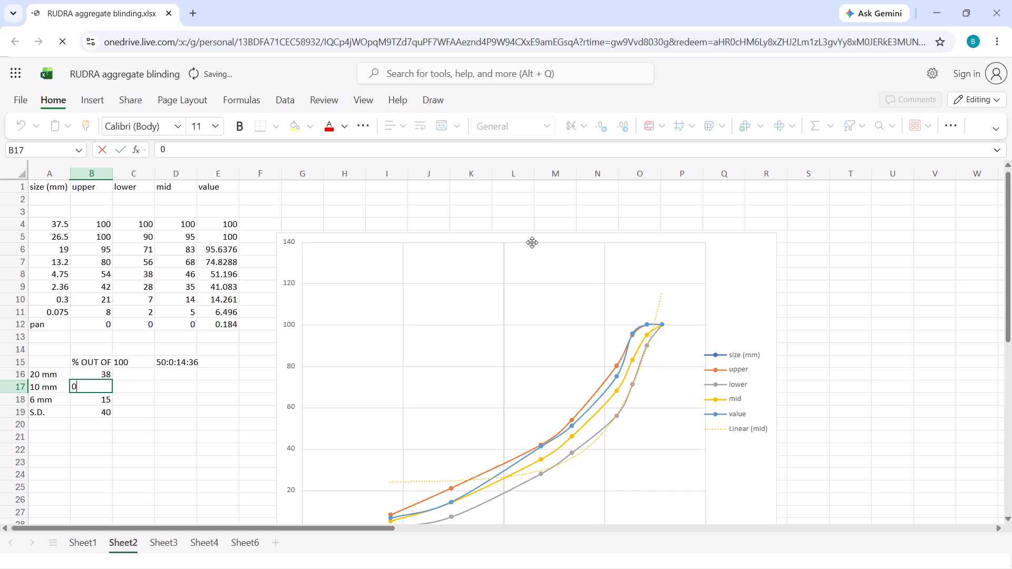
left_click(105, 377)
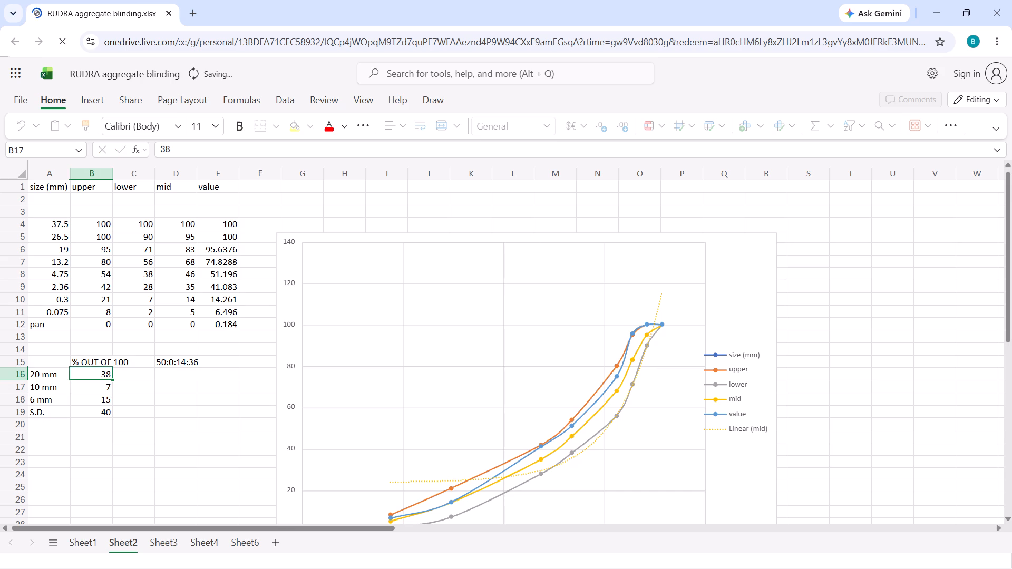
type("60")
key("Return")
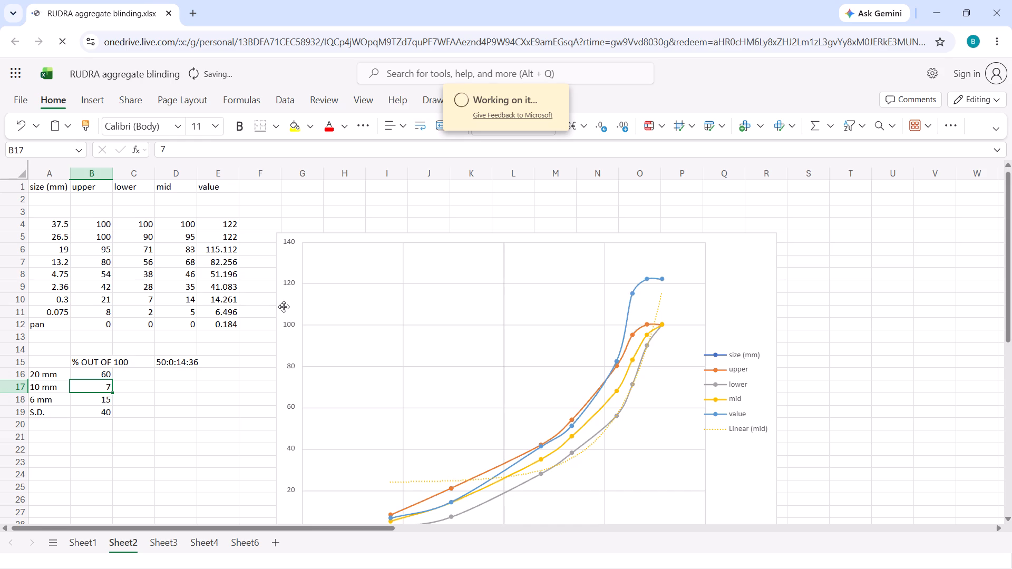
Set both the 10 mm and the 6 mm shares under "% OUT OF 100" to 0.
key("0")
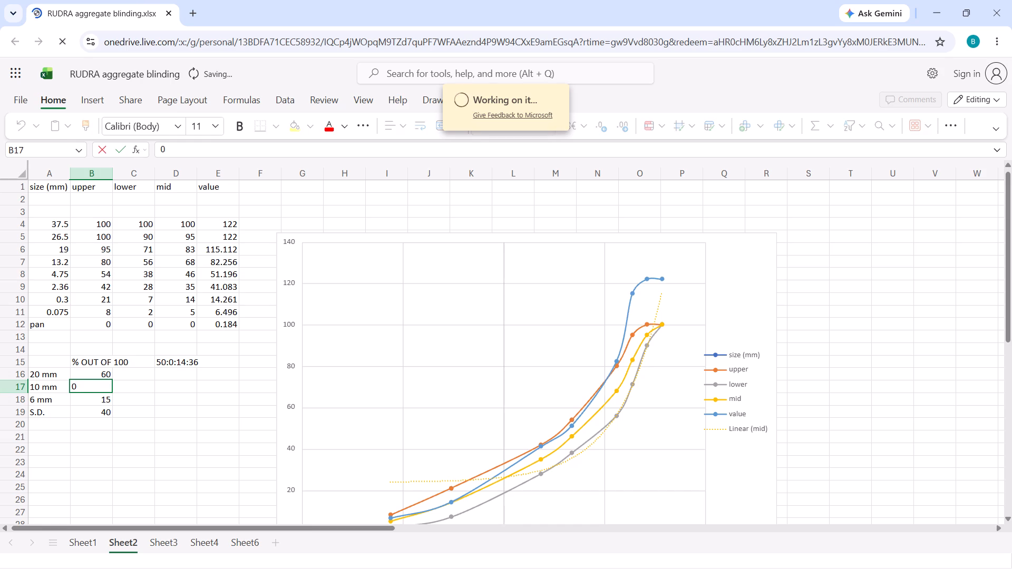
key("Return")
key("0")
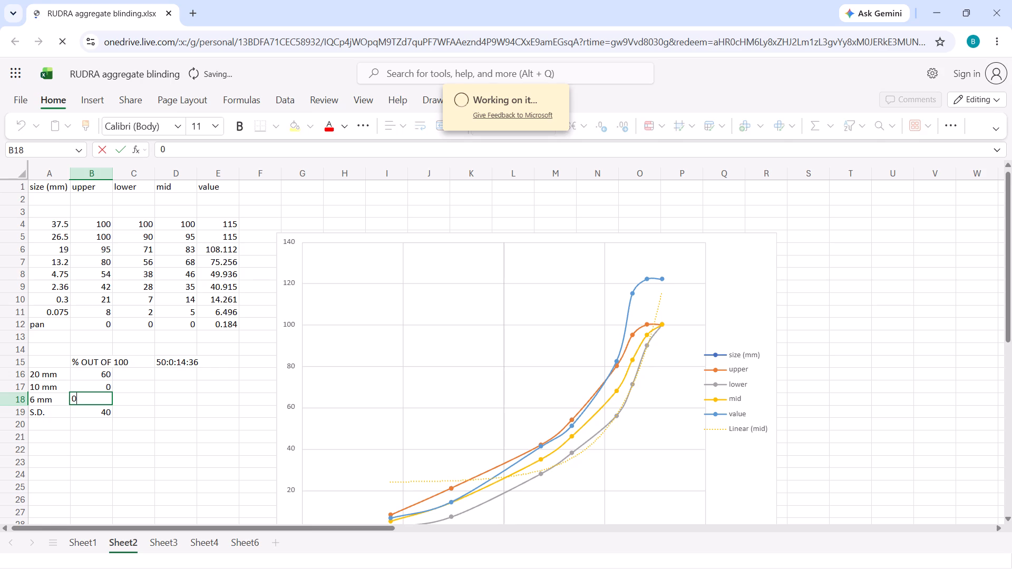
key("Return")
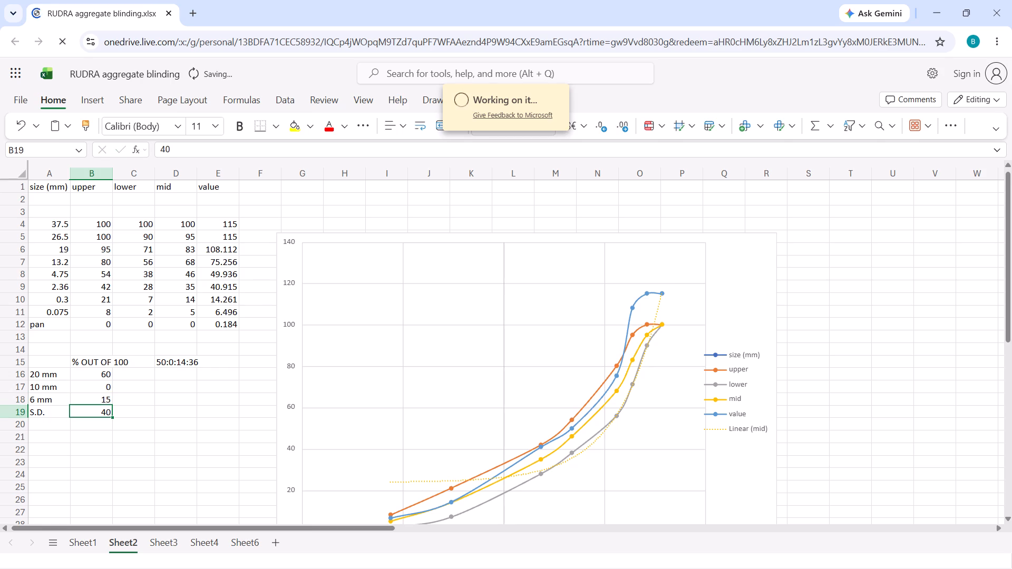
left_click(99, 395)
key("0")
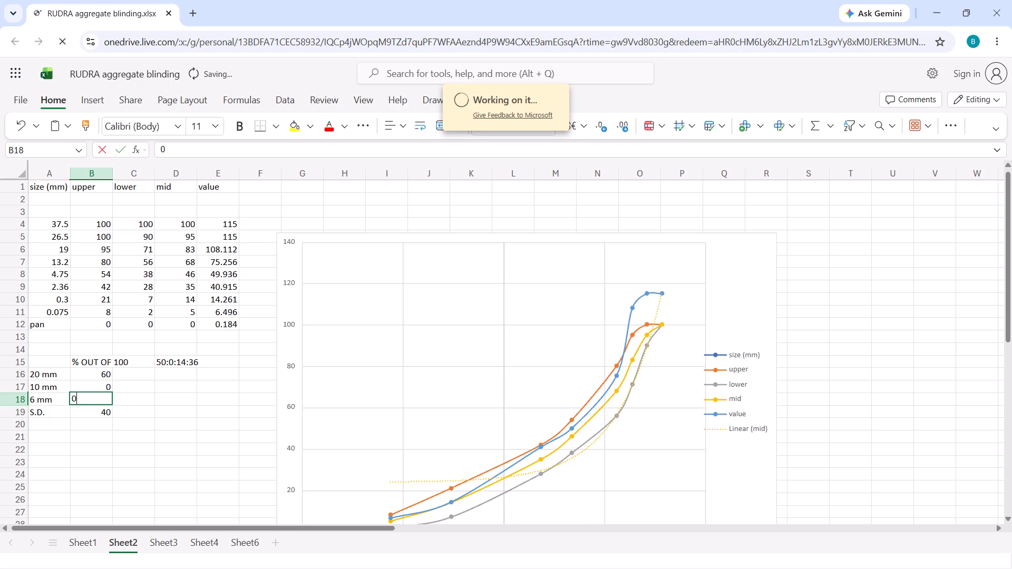
key("Return")
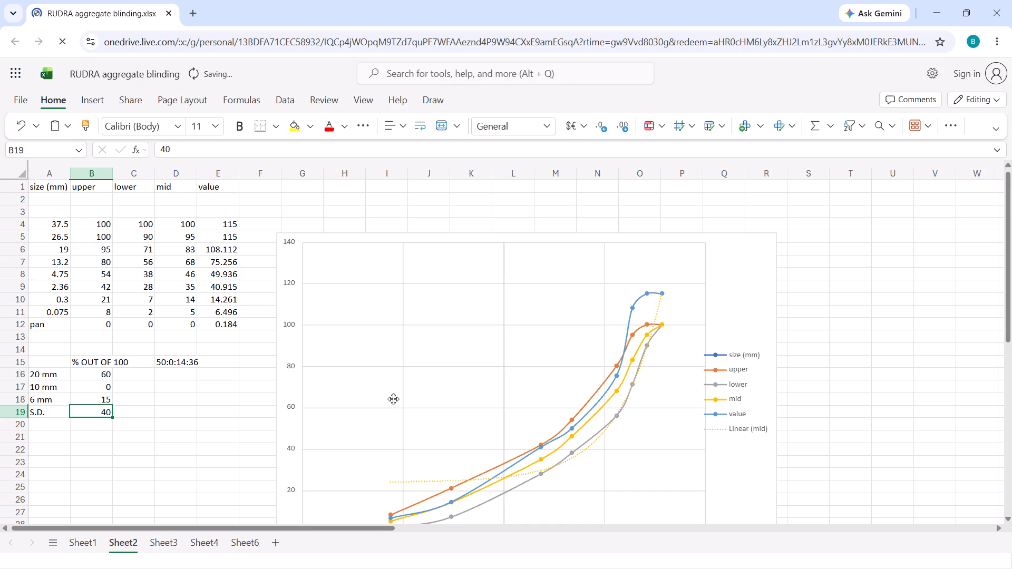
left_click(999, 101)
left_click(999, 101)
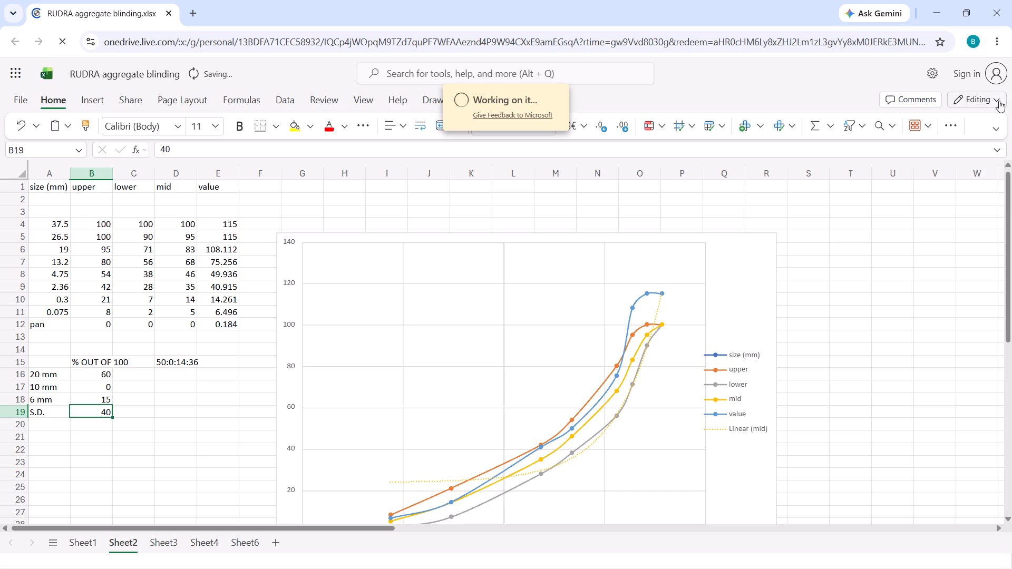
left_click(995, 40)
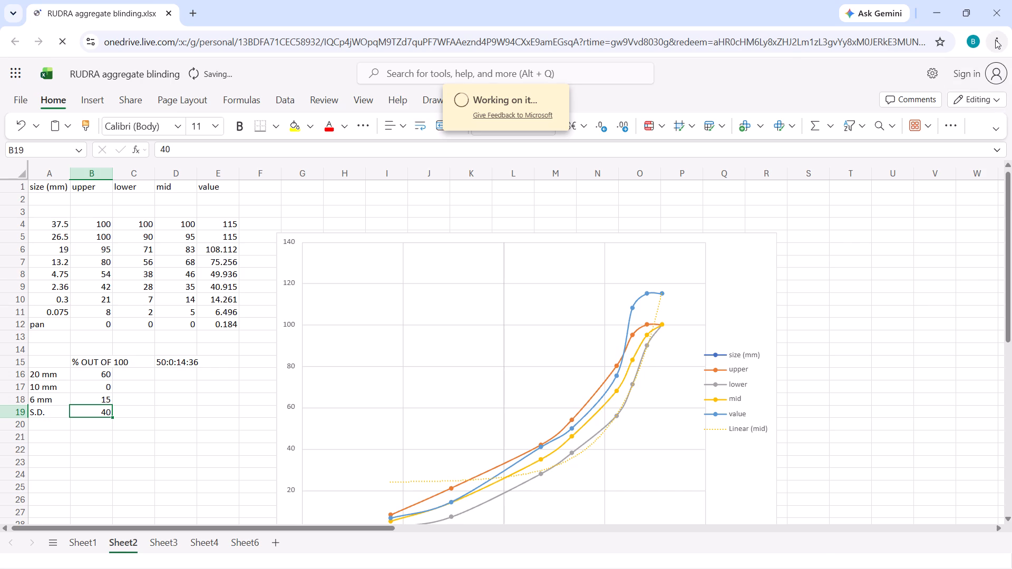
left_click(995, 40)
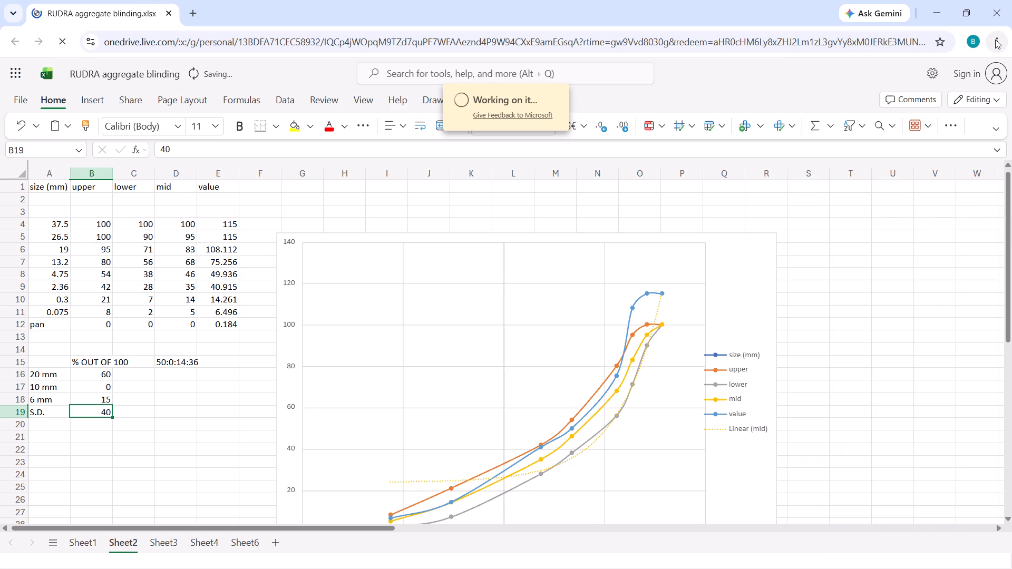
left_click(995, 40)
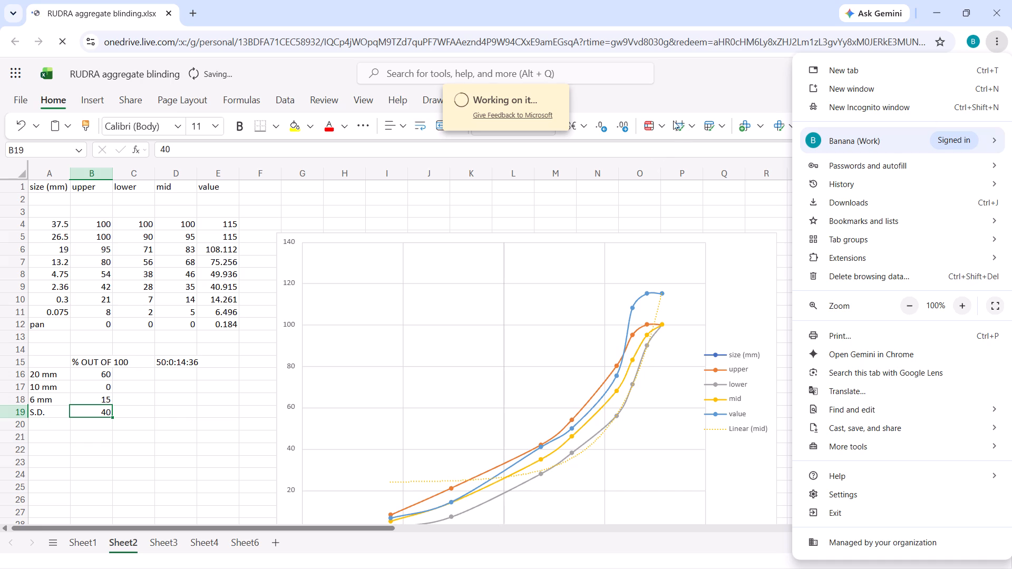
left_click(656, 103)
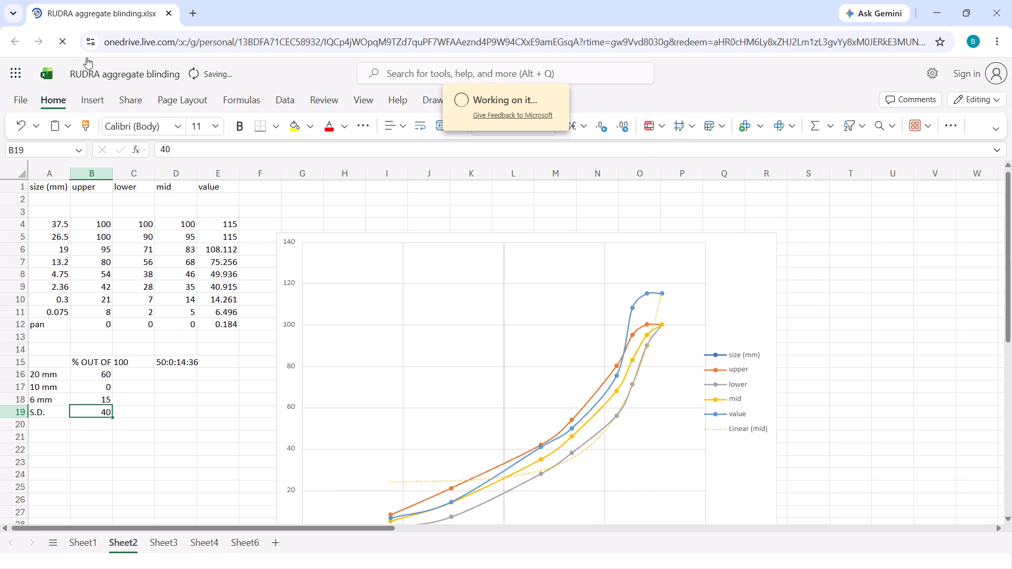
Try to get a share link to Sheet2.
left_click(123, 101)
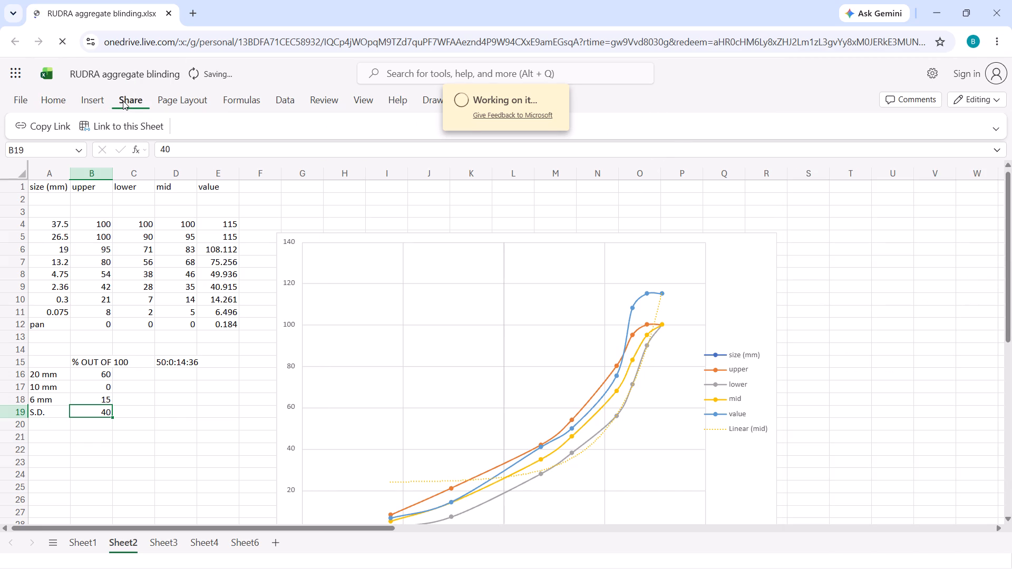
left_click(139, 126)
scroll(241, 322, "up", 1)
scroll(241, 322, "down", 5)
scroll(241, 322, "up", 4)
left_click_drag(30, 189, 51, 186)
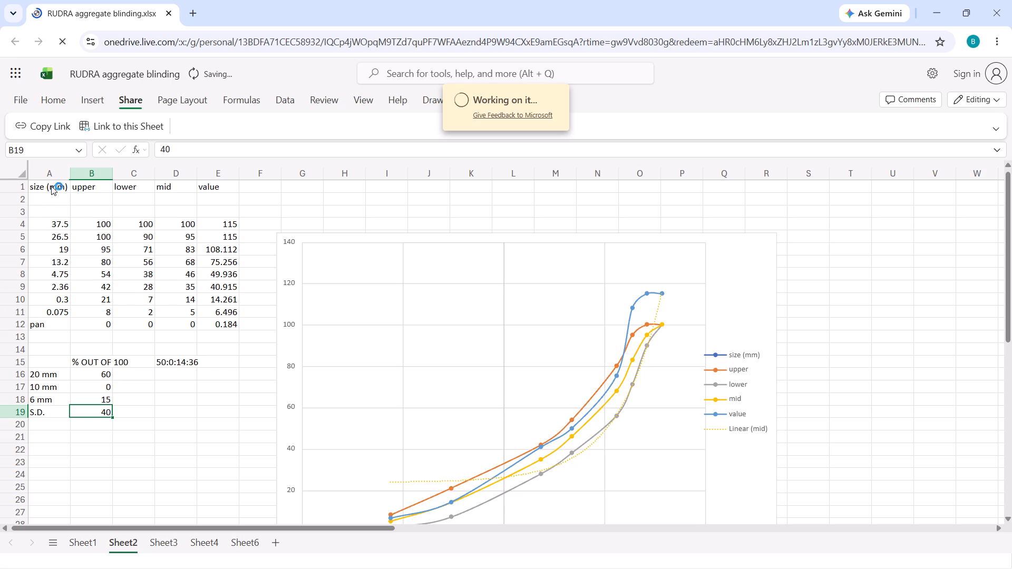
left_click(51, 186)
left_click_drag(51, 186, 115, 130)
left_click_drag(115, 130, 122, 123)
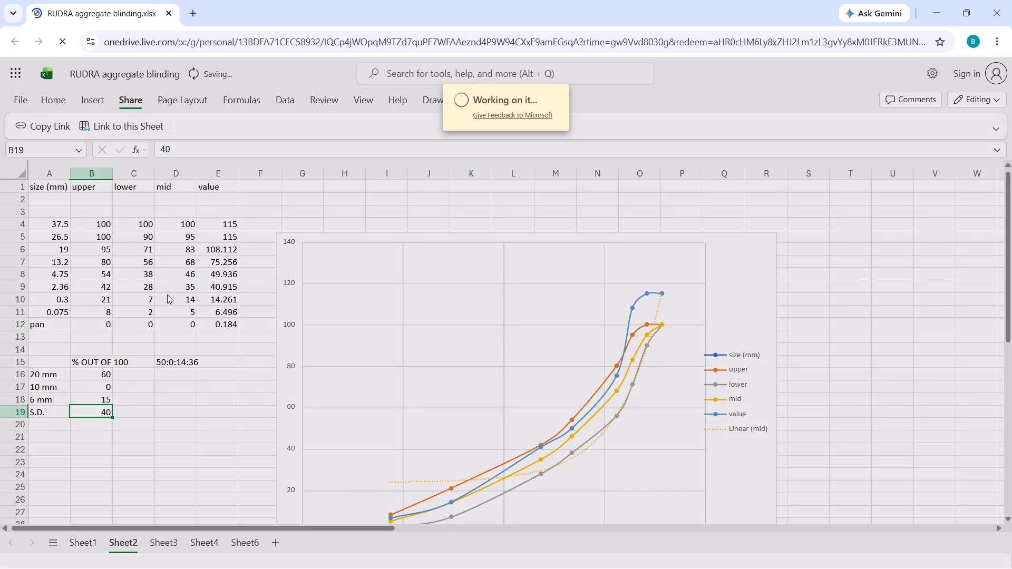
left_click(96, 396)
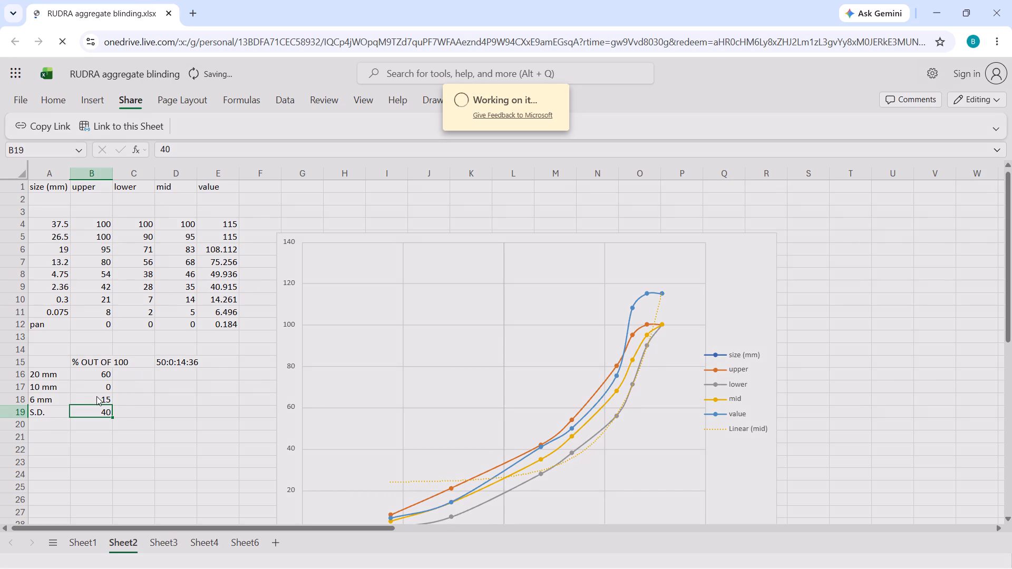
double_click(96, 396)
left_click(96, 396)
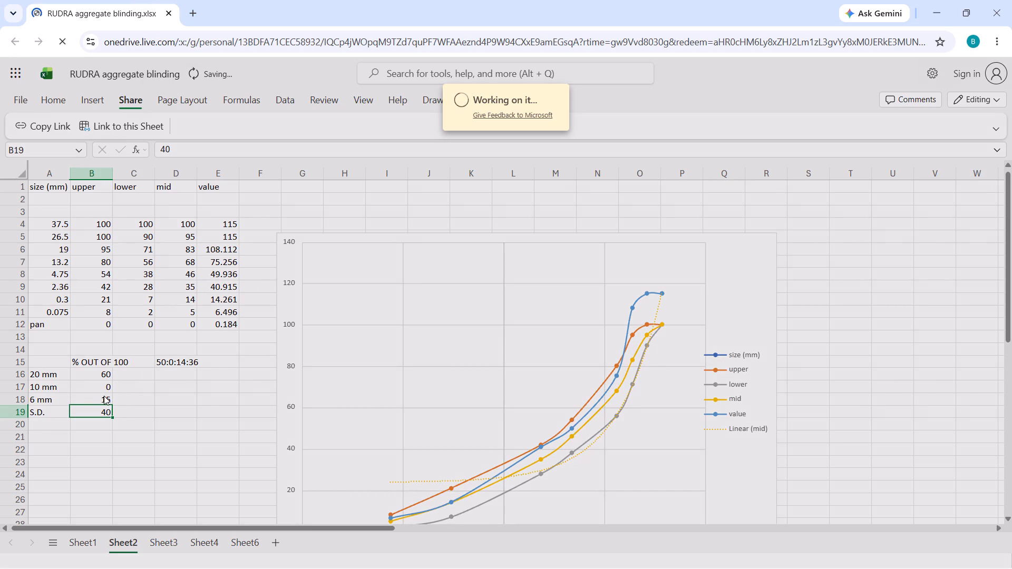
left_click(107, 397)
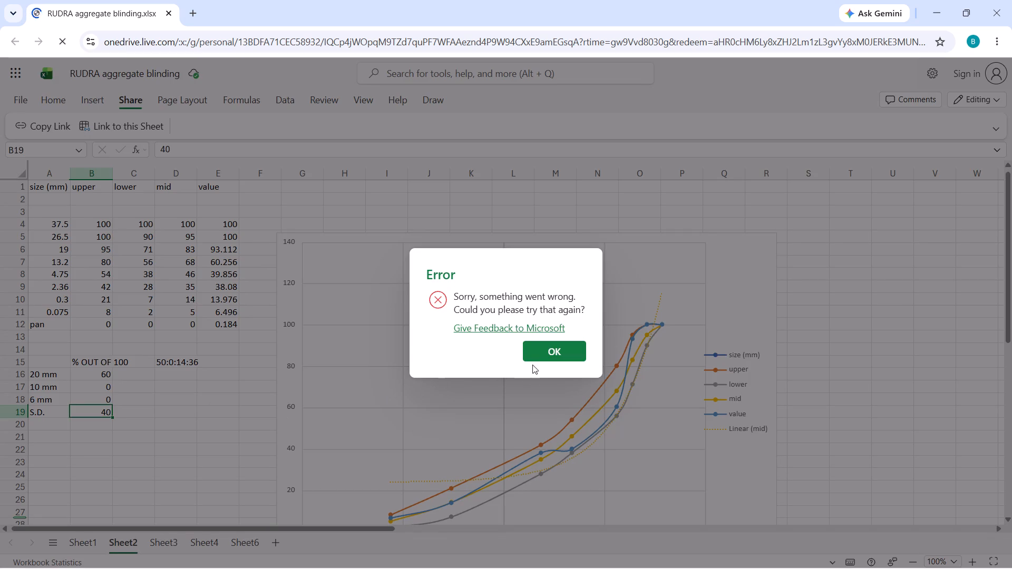
Dismiss the error and copy the grading table and blend percentages in range A1:E19 of Sheet2.
left_click(543, 354)
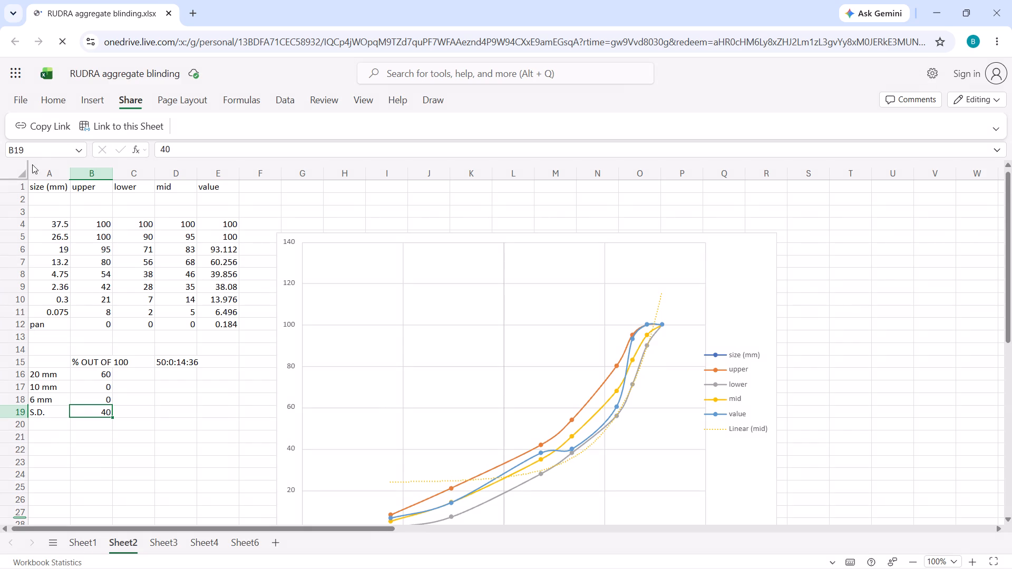
left_click_drag(52, 184, 280, 366)
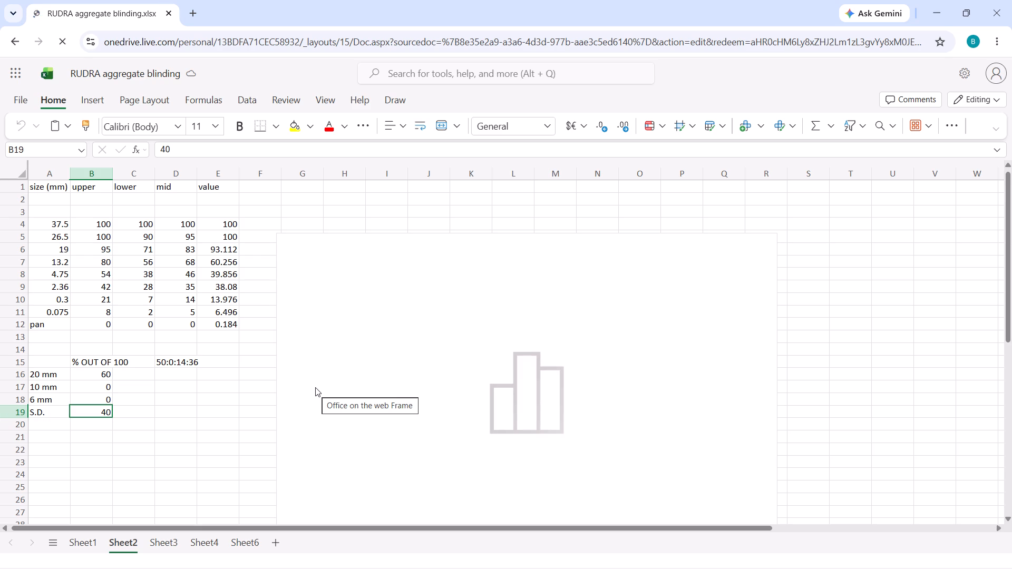
left_click(395, 367)
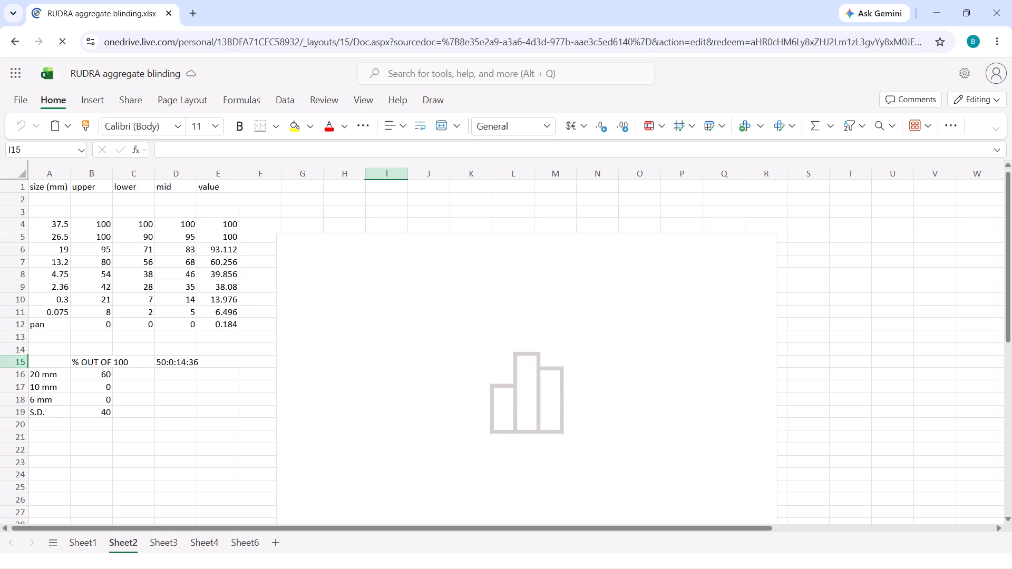
left_click_drag(45, 191, 225, 412)
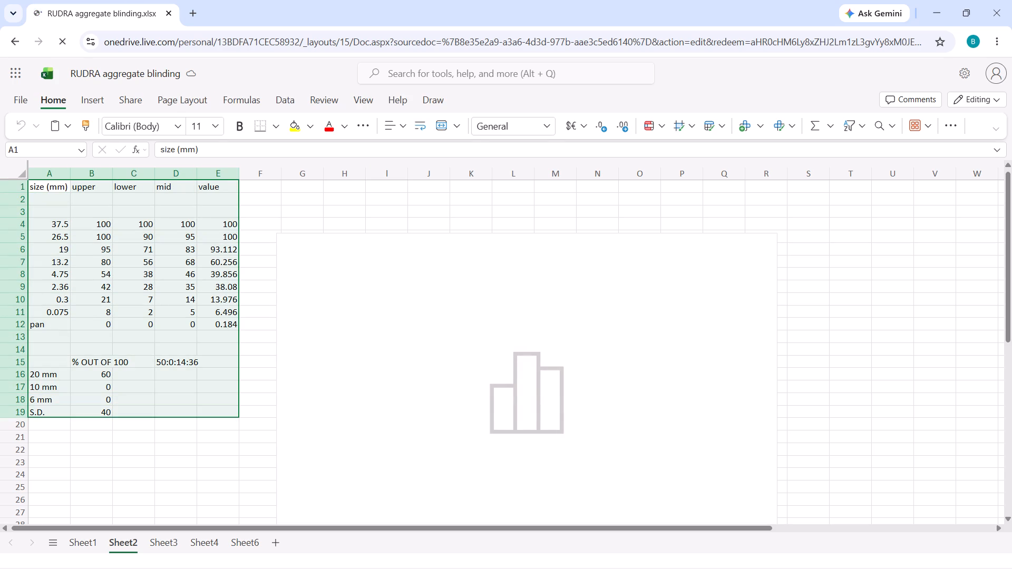
left_click_drag(225, 412, 223, 410)
key("ctrl+c")
key("ctrl+c")
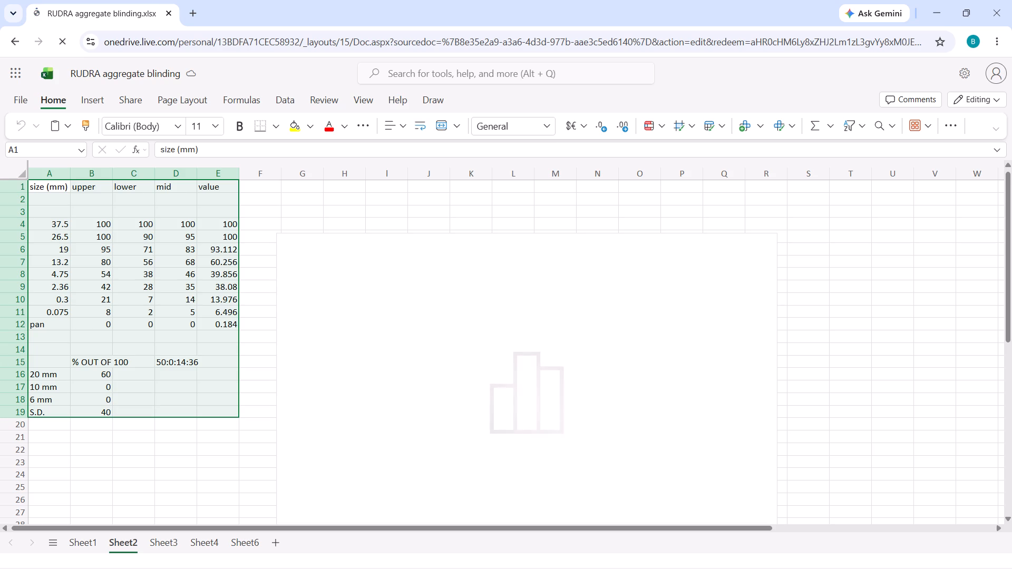
key("ctrl+c")
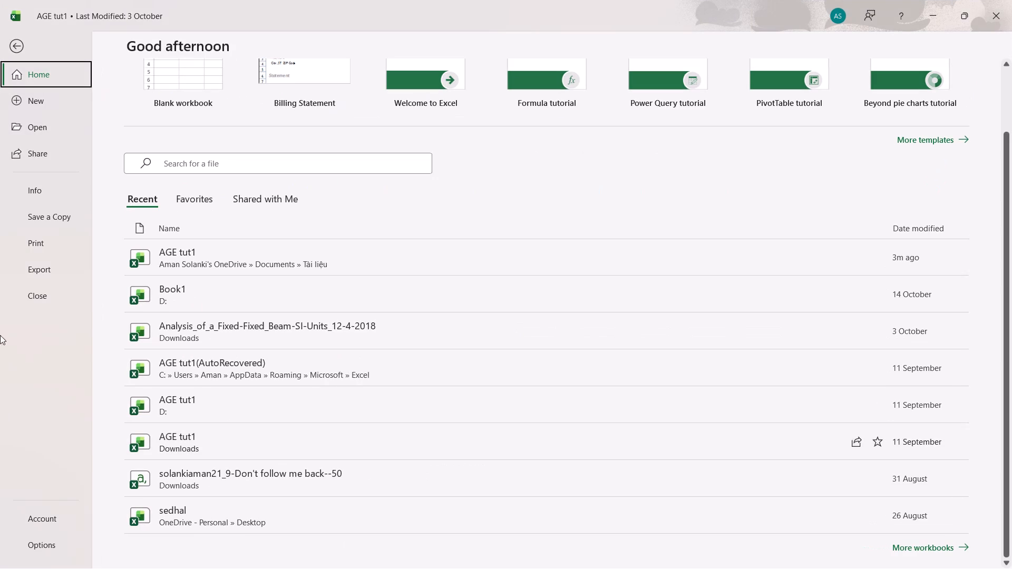
Switch to desktop Excel, create a blank workbook and paste the copied range at cell A1.
scroll(289, 256, "up", 6)
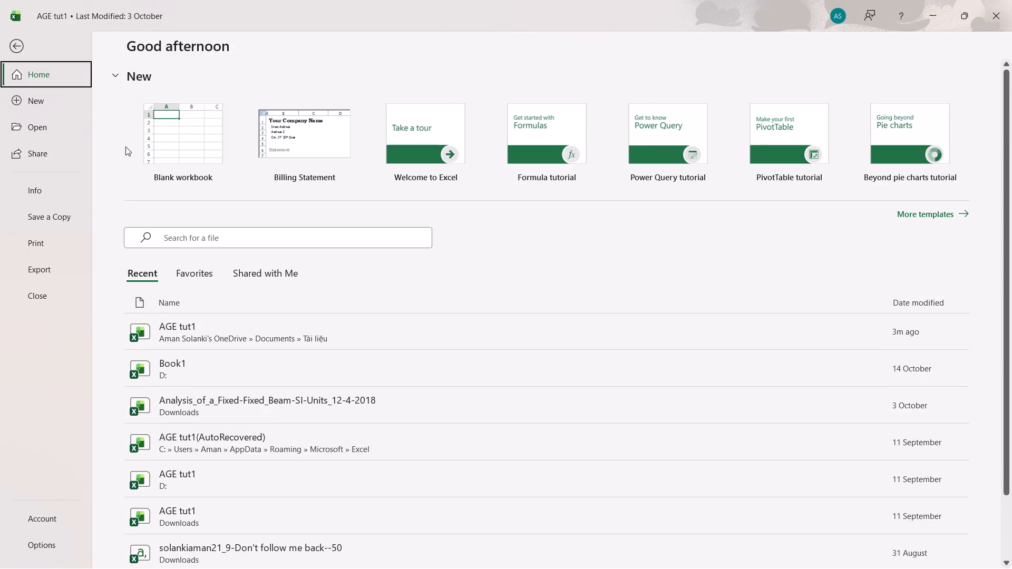
left_click(178, 135)
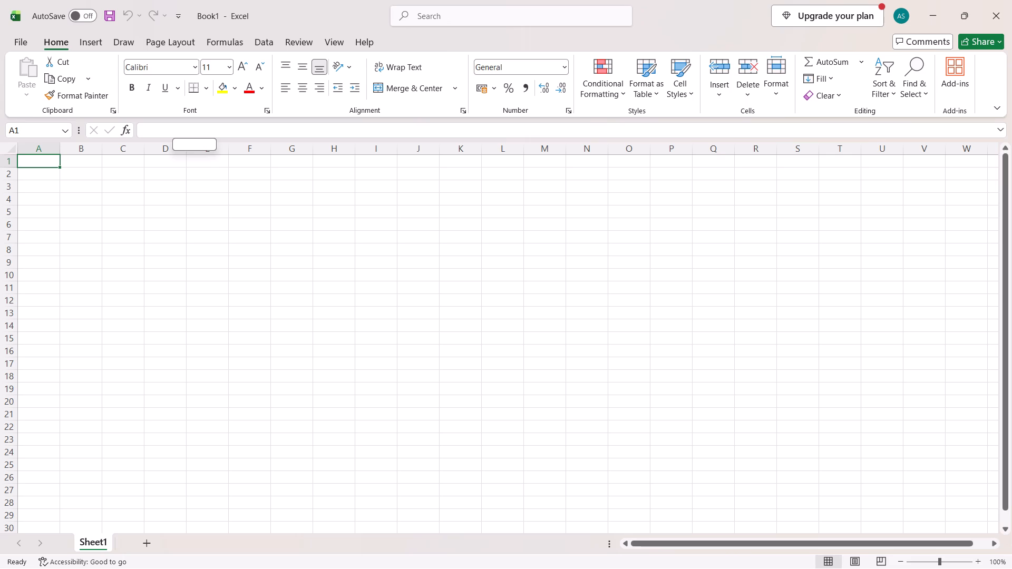
key("ctrl+v")
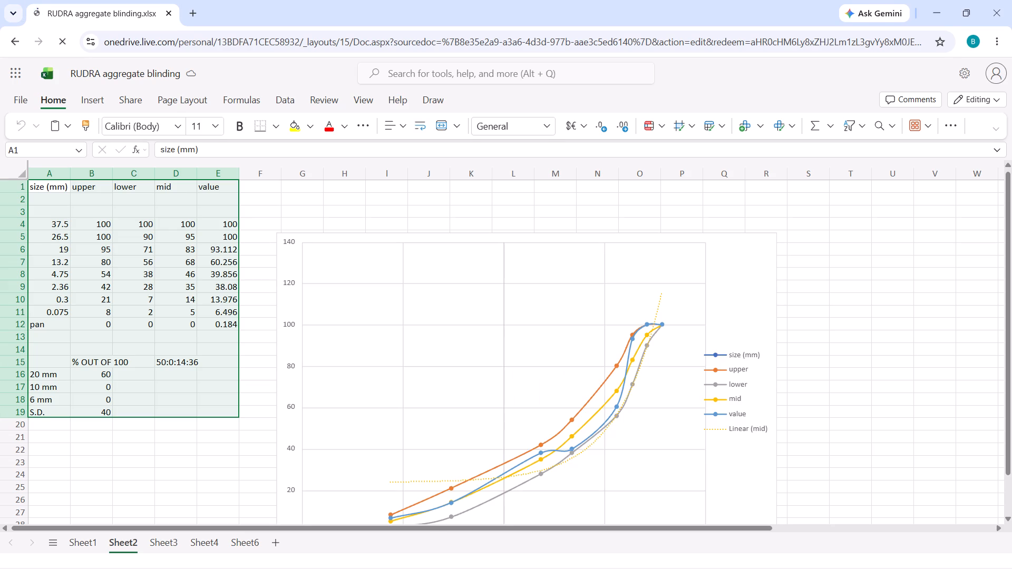
Reselect the grading table and blend percentages in range A1:E19 of the online workbook's Sheet2 and copy them.
key("ctrl+c")
key("ctrl+c")
left_click(162, 357)
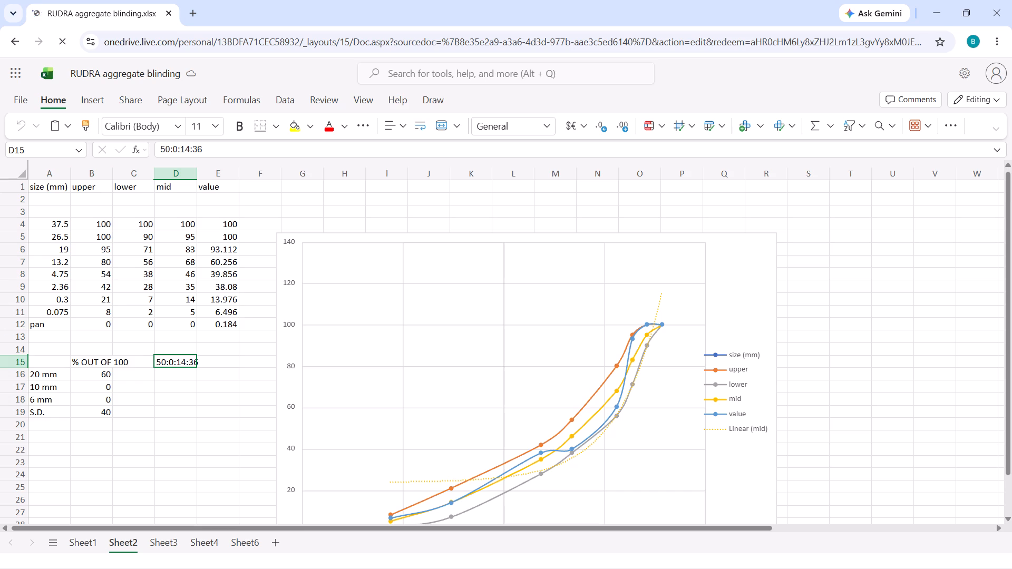
left_click(59, 186)
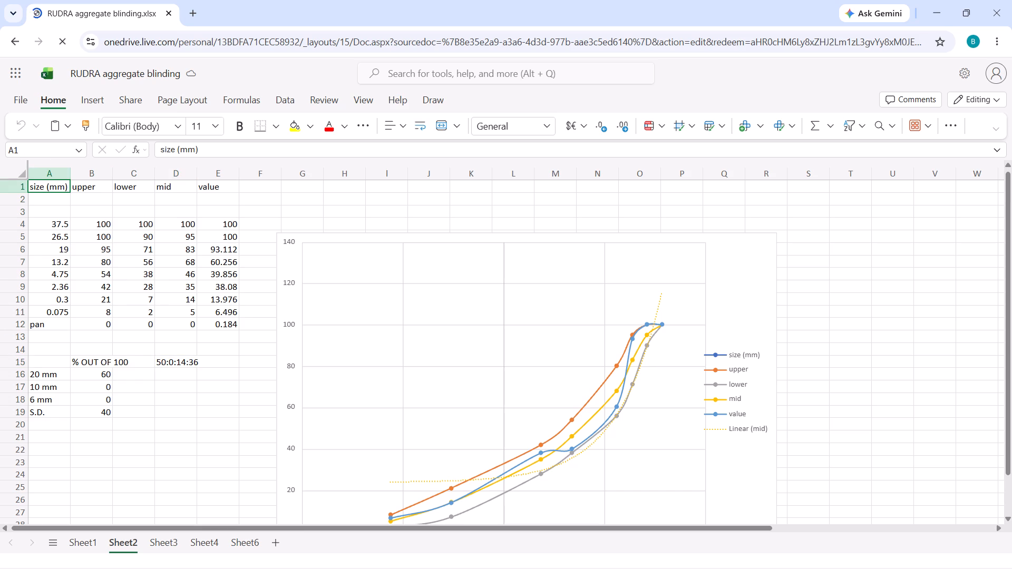
left_click_drag(39, 184, 169, 377)
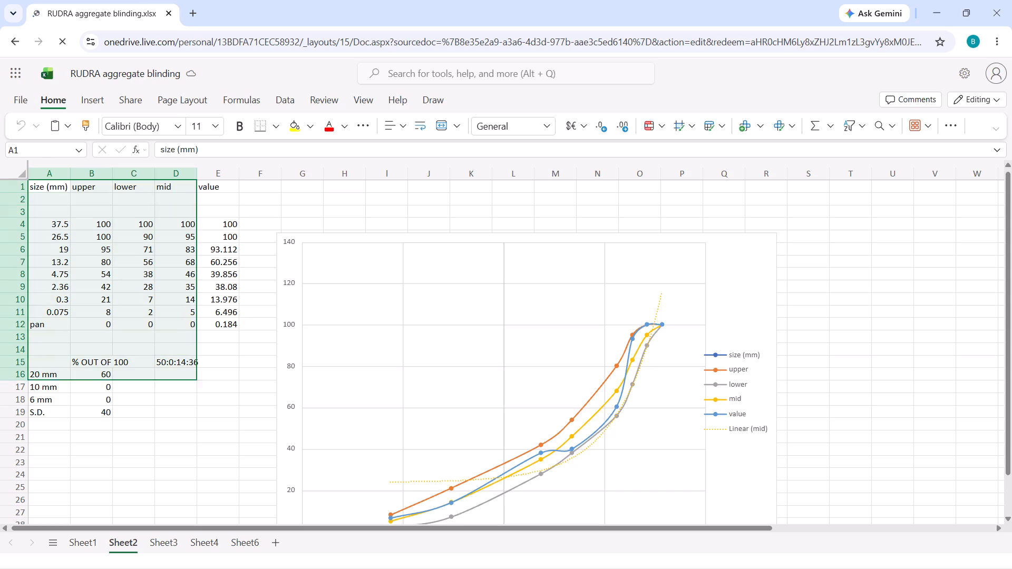
left_click_drag(169, 377, 203, 401)
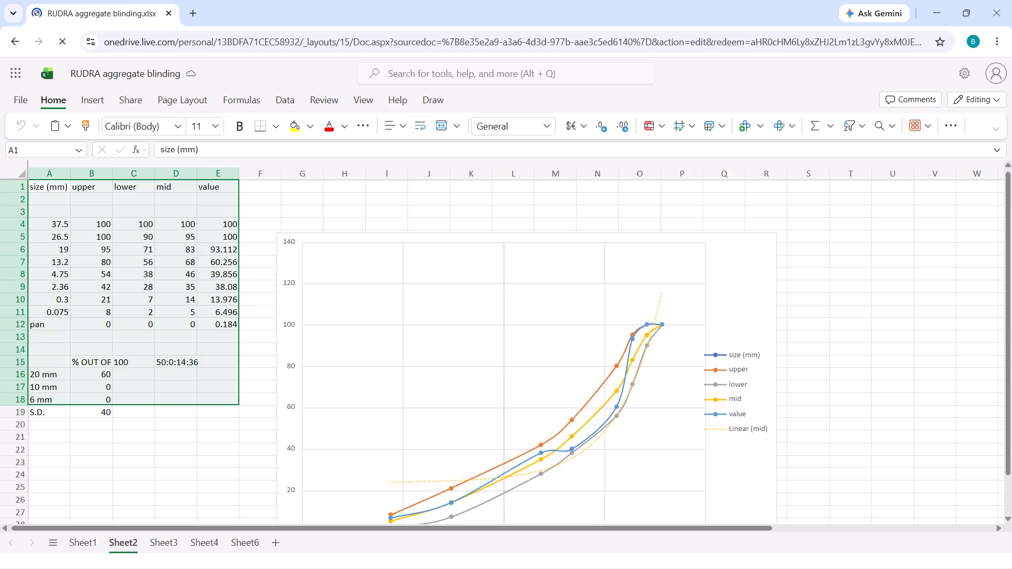
left_click_drag(59, 188, 225, 448)
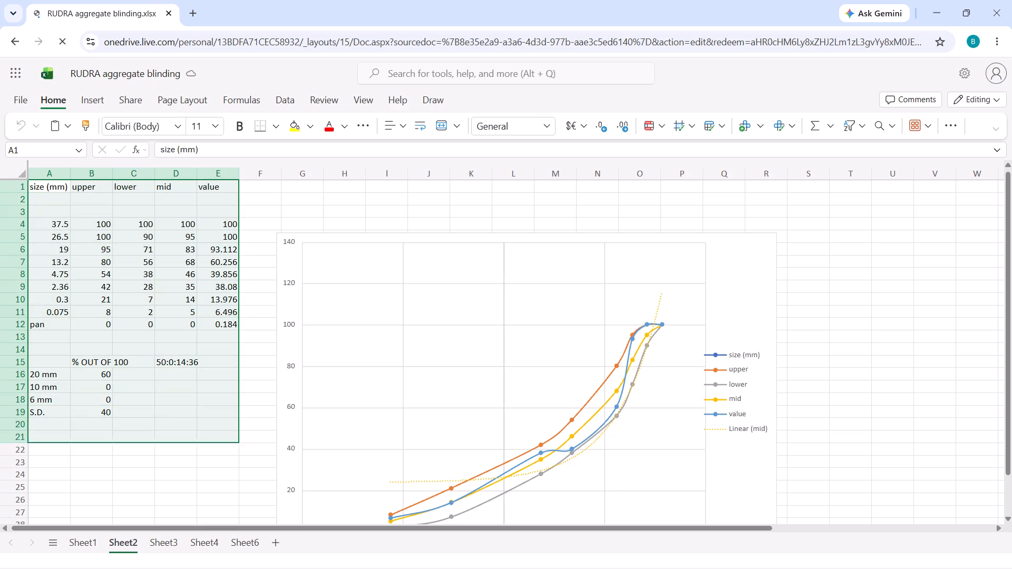
left_click_drag(225, 448, 221, 411)
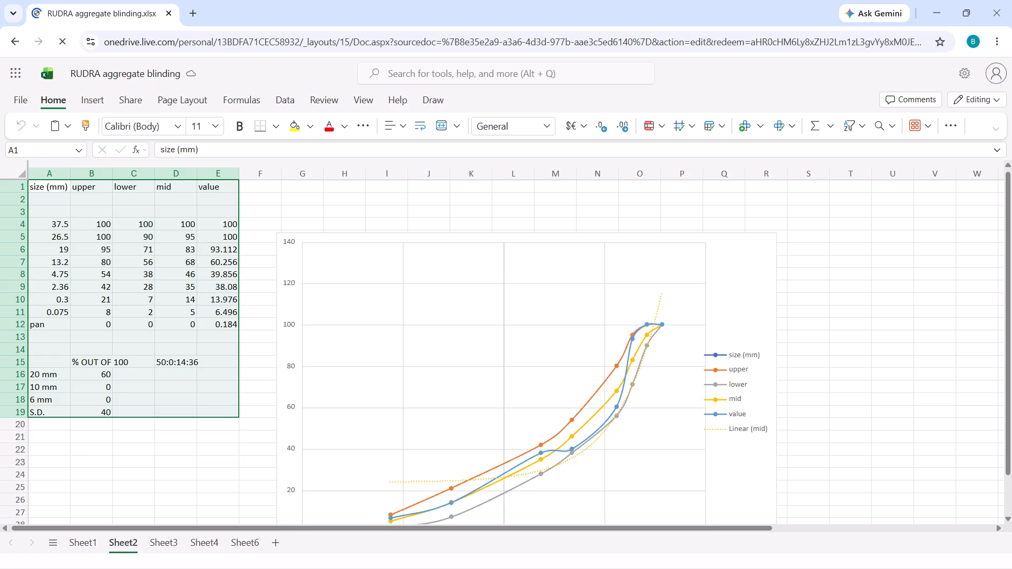
key("ctrl+c")
key("ctrl+c")
key("ctrl+c")
key("ctrl+c")
key("ctrl+c")
key("ctrl+c")
key("ctrl+c")
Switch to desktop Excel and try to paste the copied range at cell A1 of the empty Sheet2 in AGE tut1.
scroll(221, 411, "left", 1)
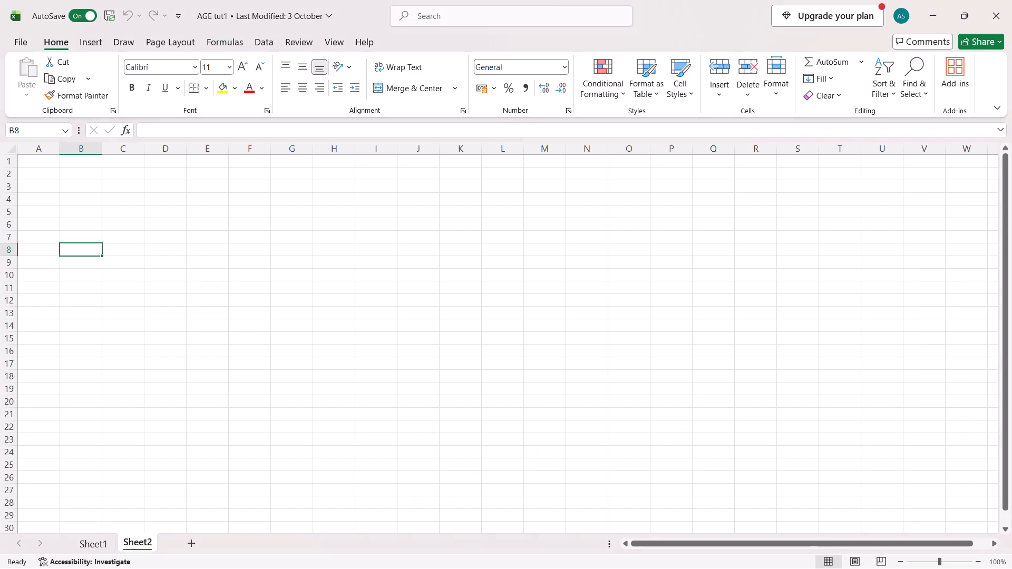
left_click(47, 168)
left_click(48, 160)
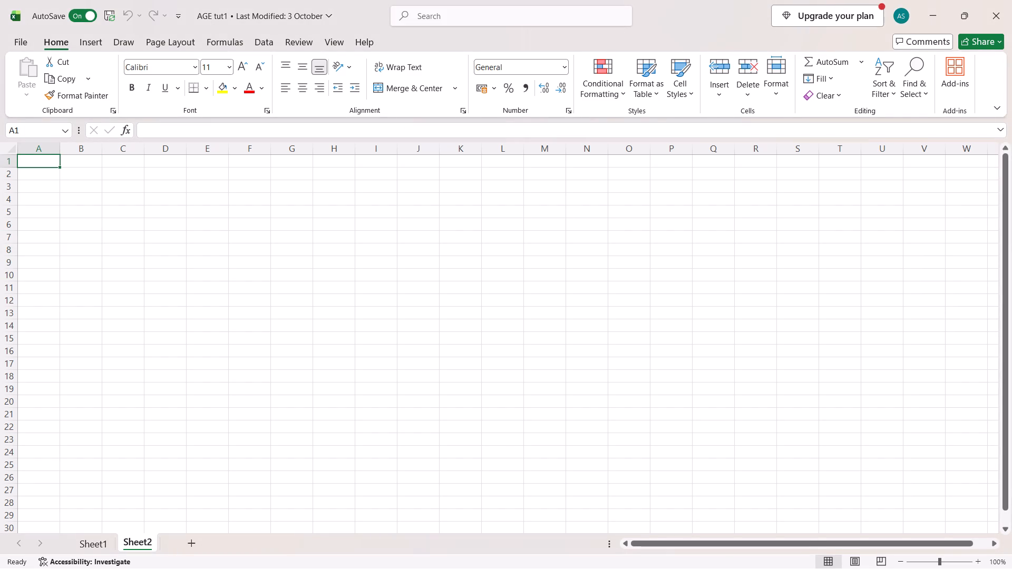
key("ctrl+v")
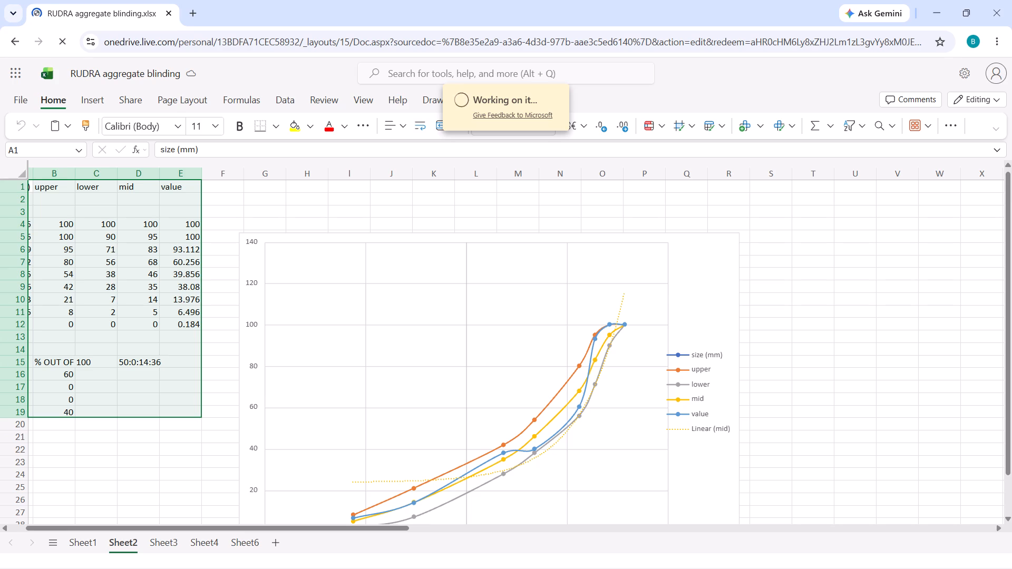
Switch back to the online workbook in Chrome and copy range A1:E19 of Sheet2 again.
scroll(239, 358, "right", 4)
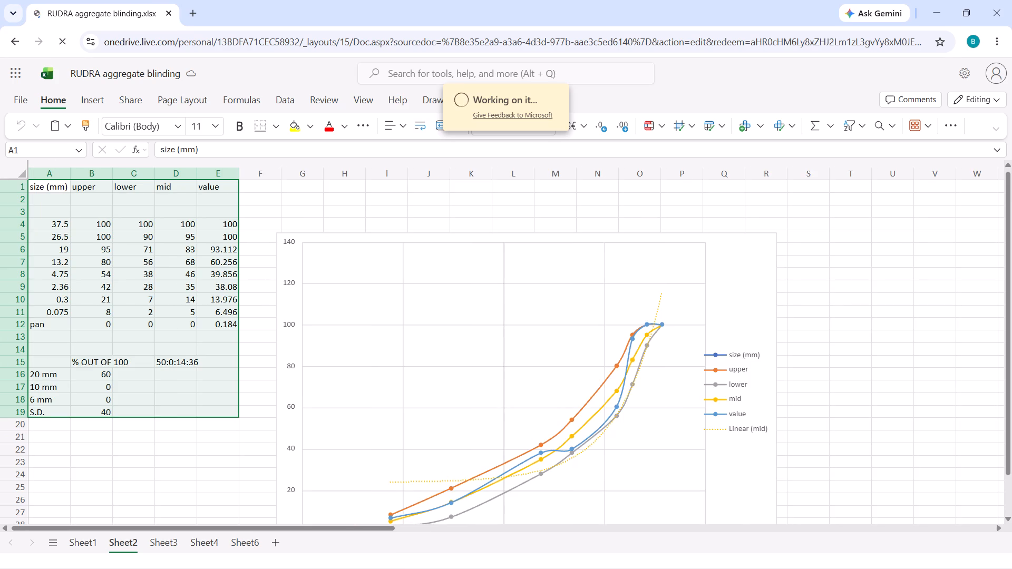
key("ctrl+c")
key("ctrl+c")
key("ctrl+c")
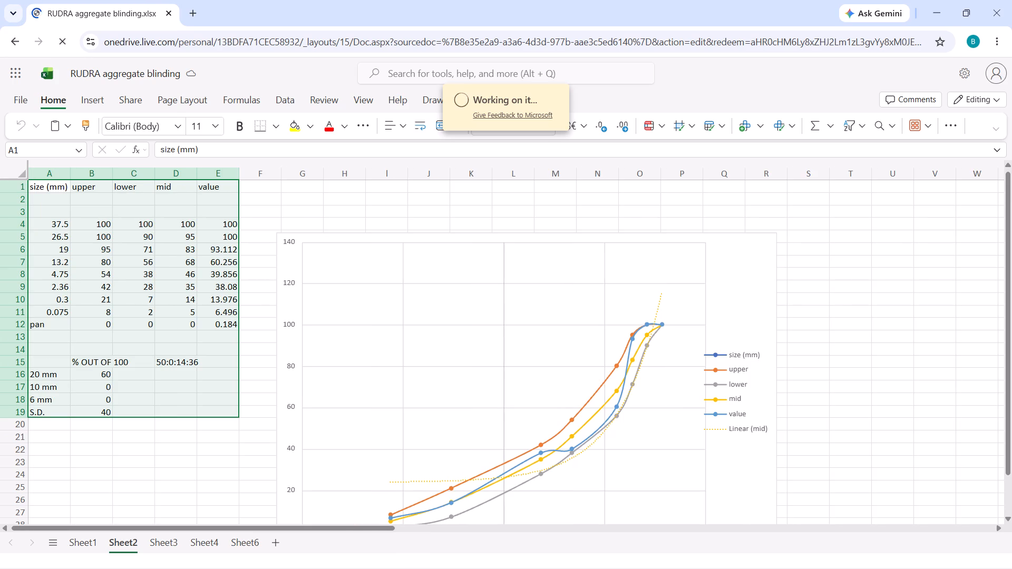
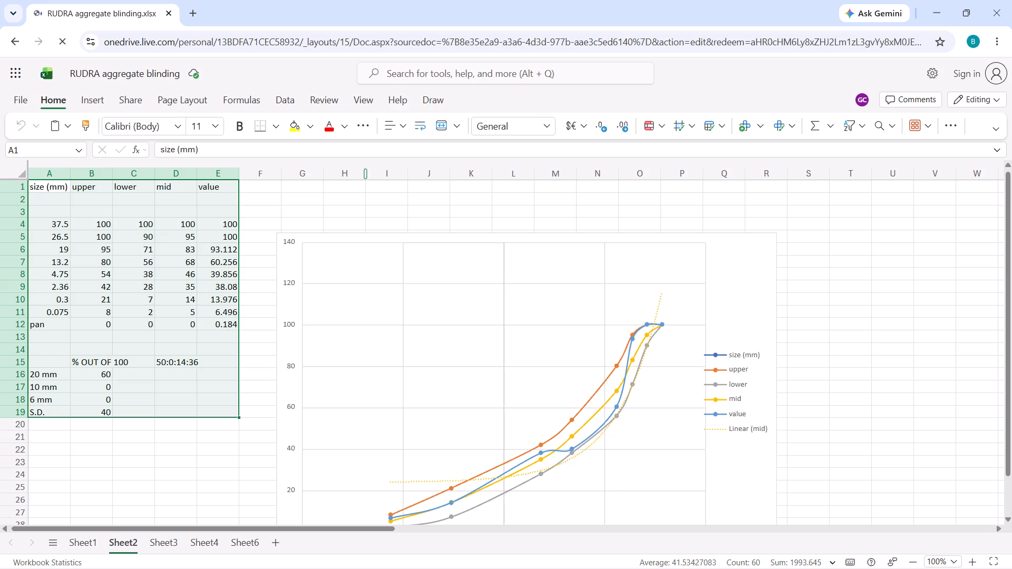
Copy range A1:E19 of the online Sheet2 and allow onedrive.live.com access to the clipboard.
right_click(162, 383)
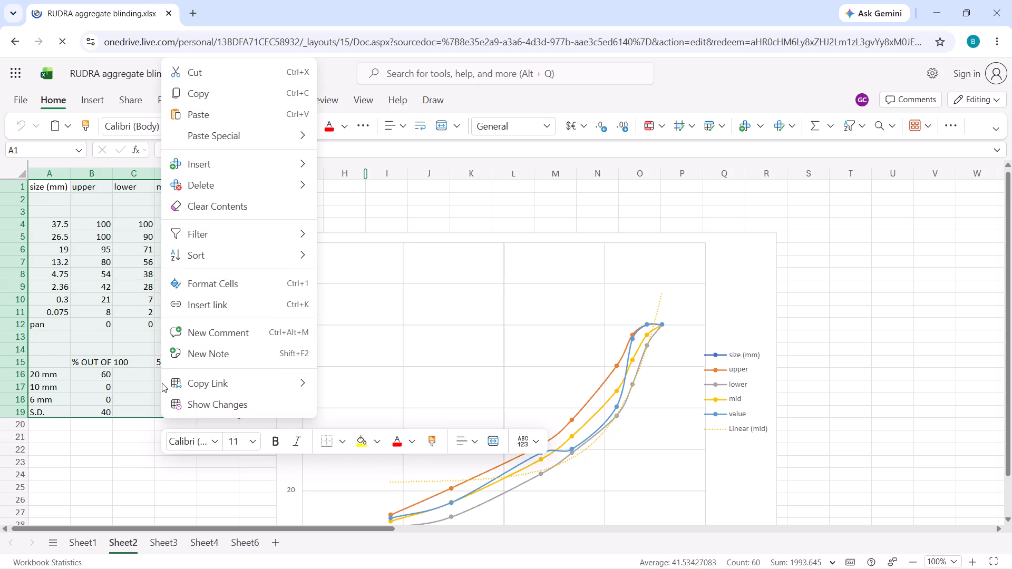
left_click(183, 90)
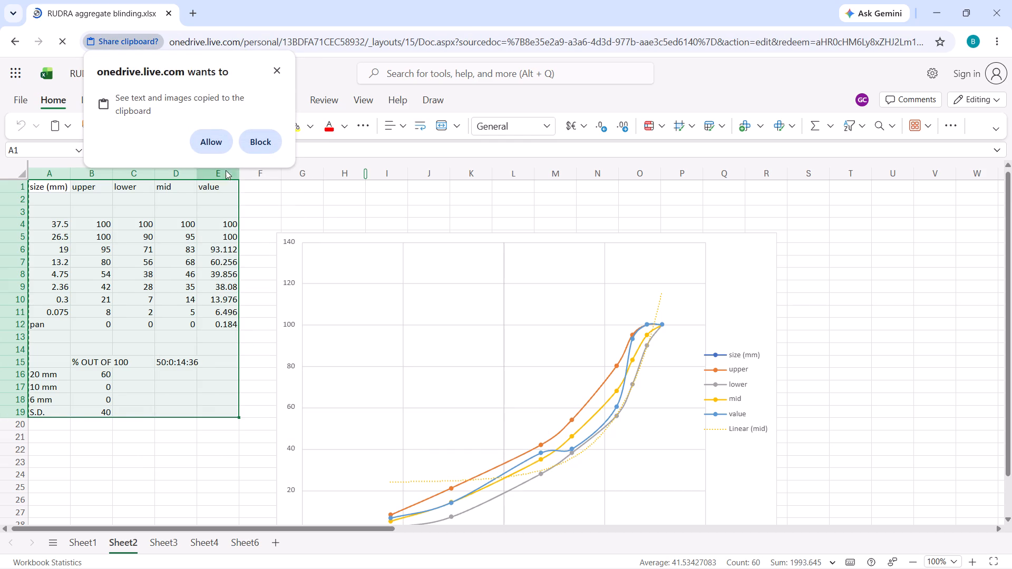
left_click(217, 146)
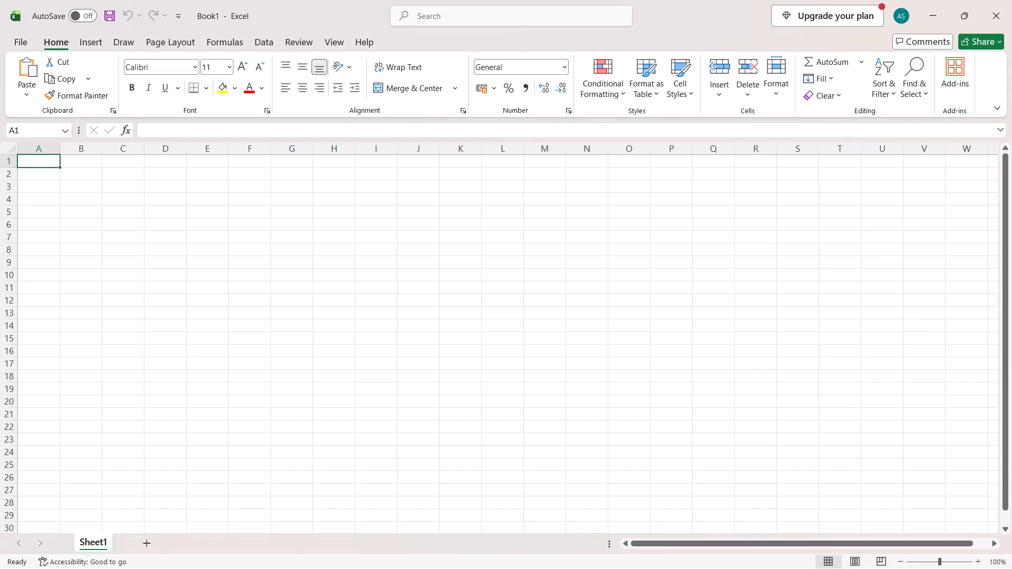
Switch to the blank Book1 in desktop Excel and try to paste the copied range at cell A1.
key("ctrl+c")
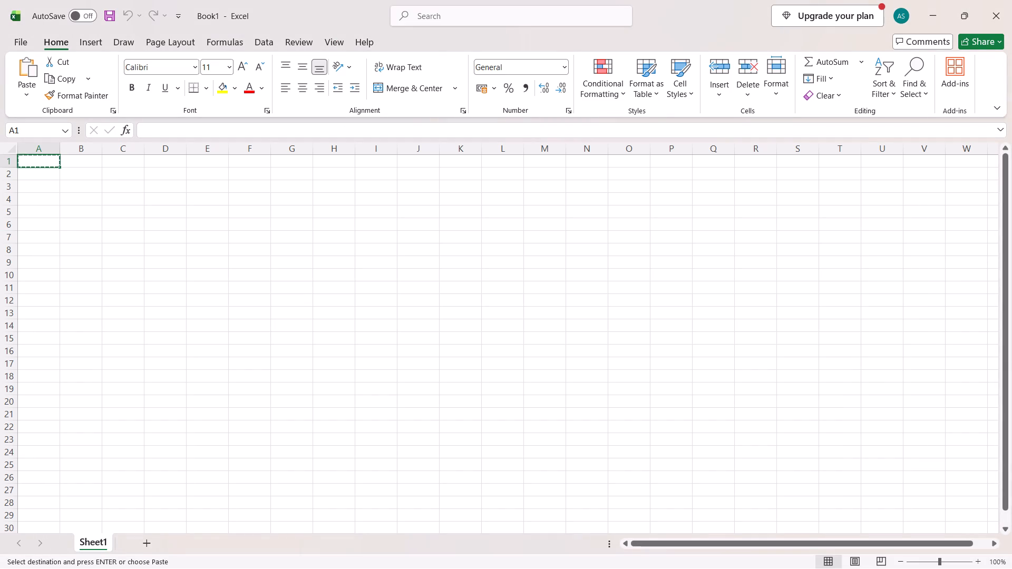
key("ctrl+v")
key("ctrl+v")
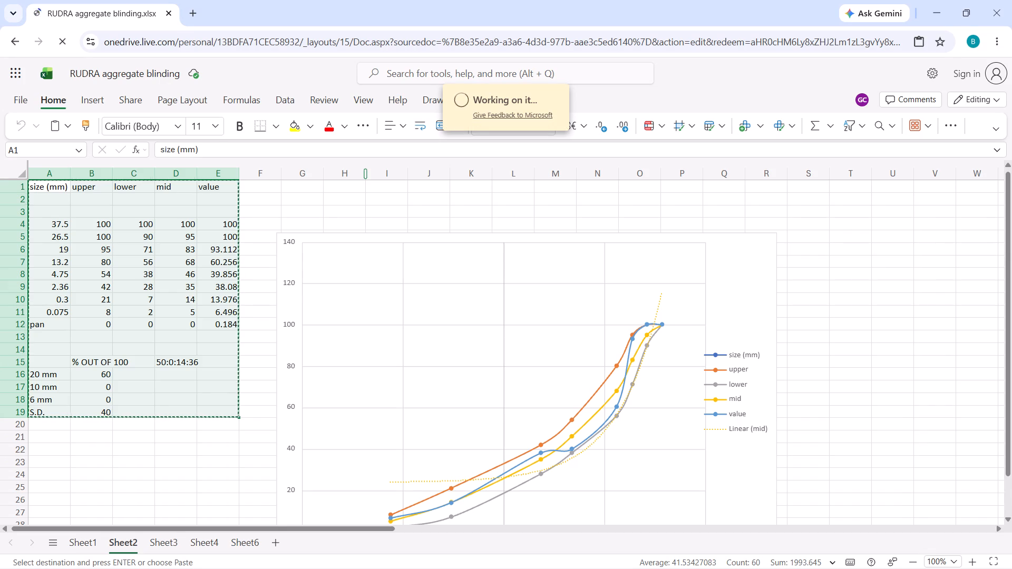
Switch back to Chrome, copy range A1:E19 of the online Sheet2 again and paste it at cell A1 of Book1 in desktop Excel.
right_click(157, 288)
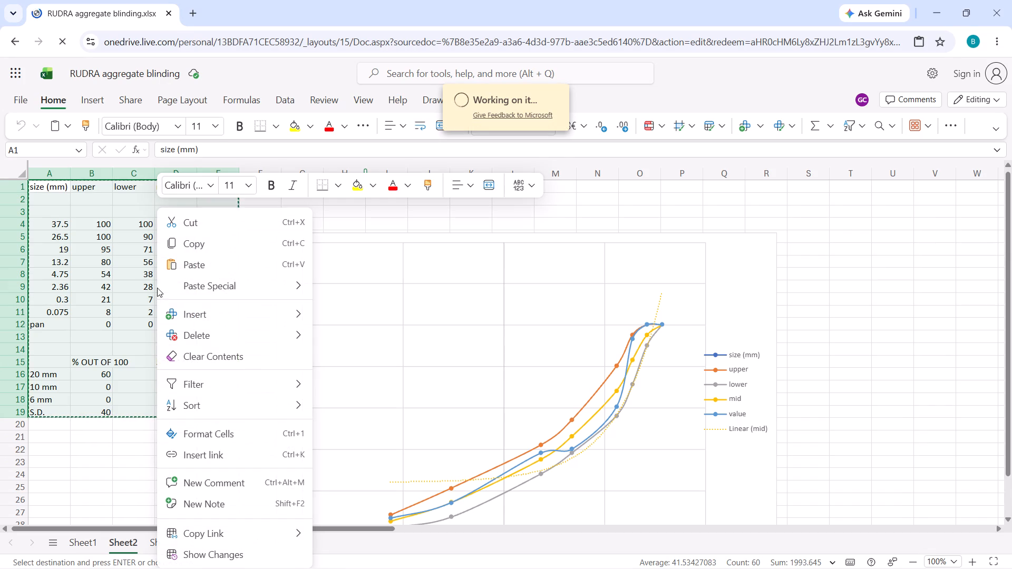
left_click(192, 250)
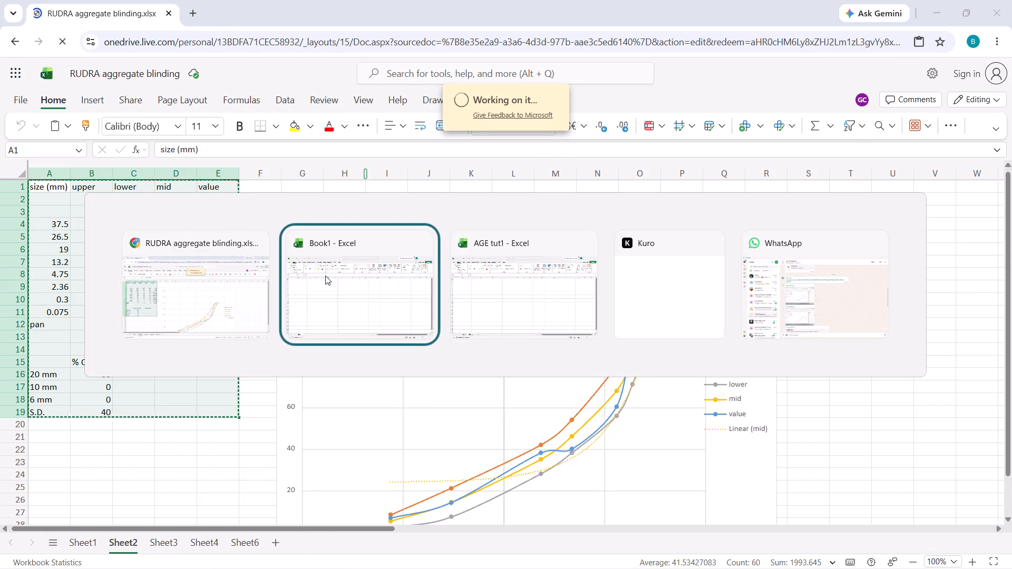
key("ctrl+v")
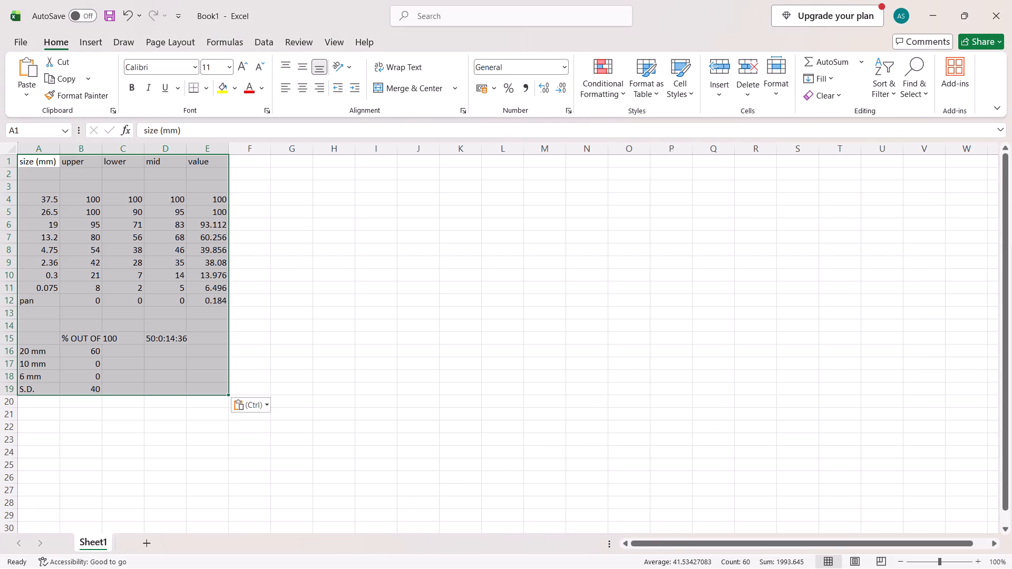
left_click(379, 378)
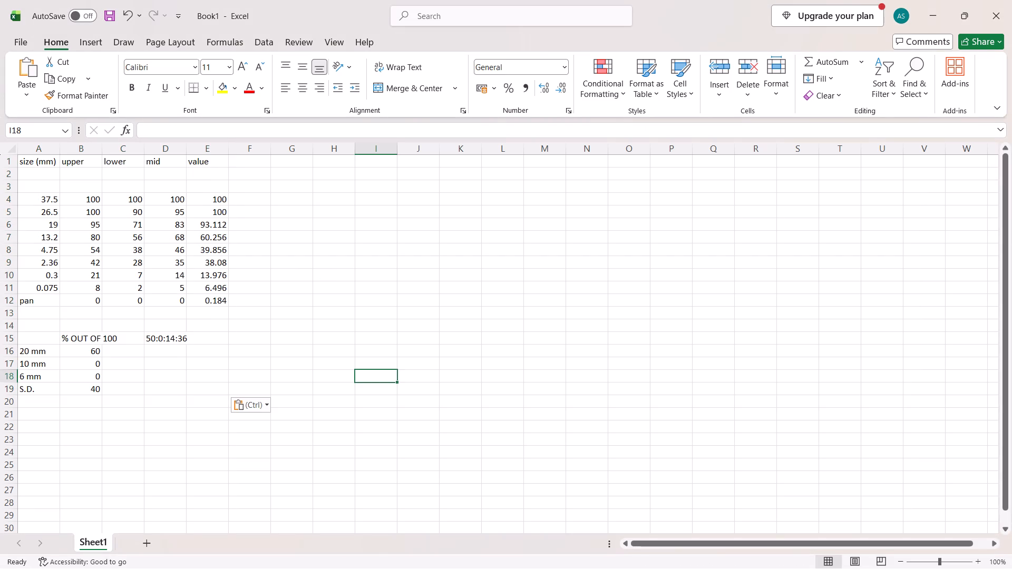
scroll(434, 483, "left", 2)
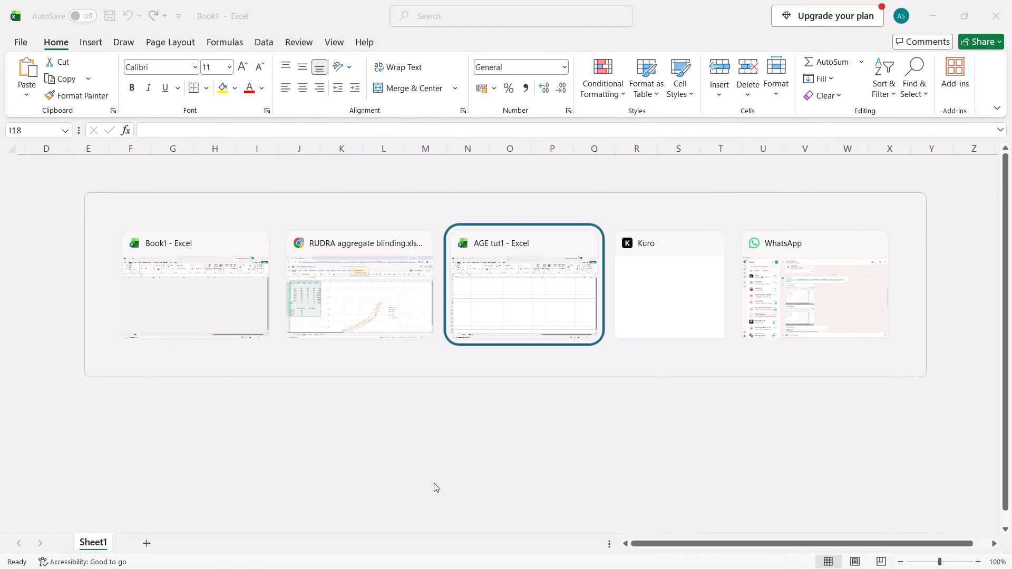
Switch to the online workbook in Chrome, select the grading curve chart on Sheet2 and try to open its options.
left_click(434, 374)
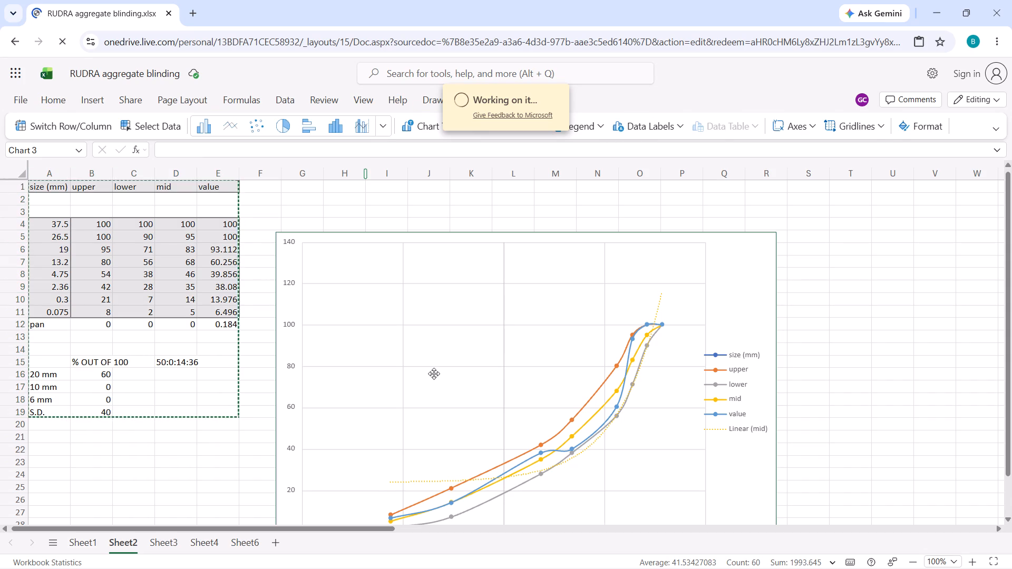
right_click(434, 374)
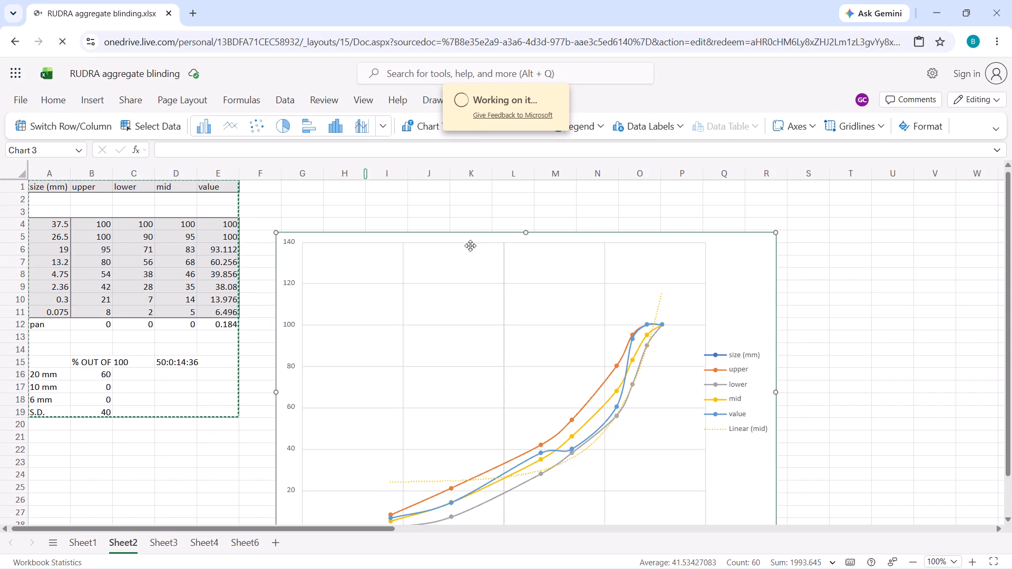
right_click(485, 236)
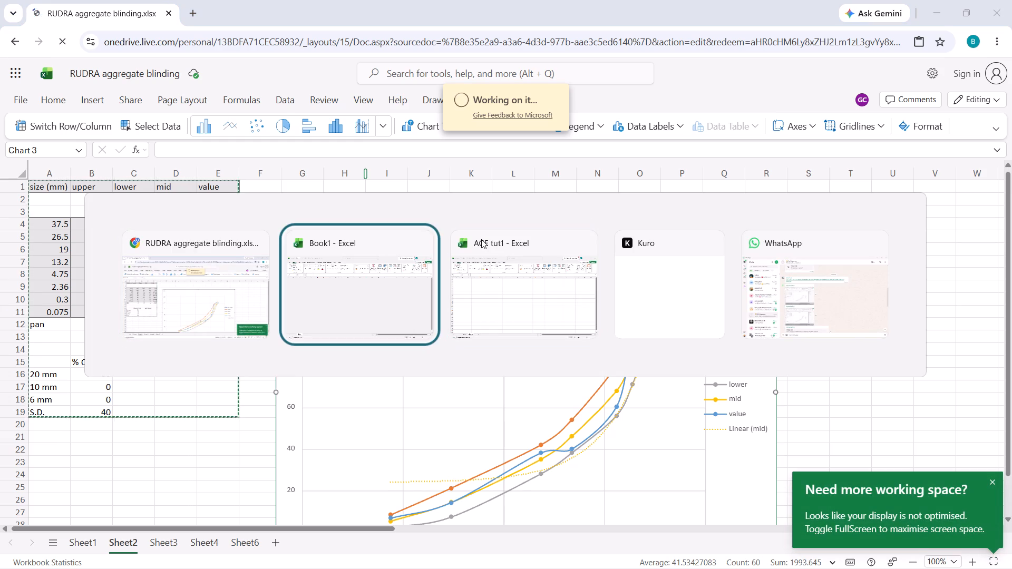
Close the AGE tut1 workbook window and switch to Book1 in desktop Excel.
scroll(481, 239, "down", 4)
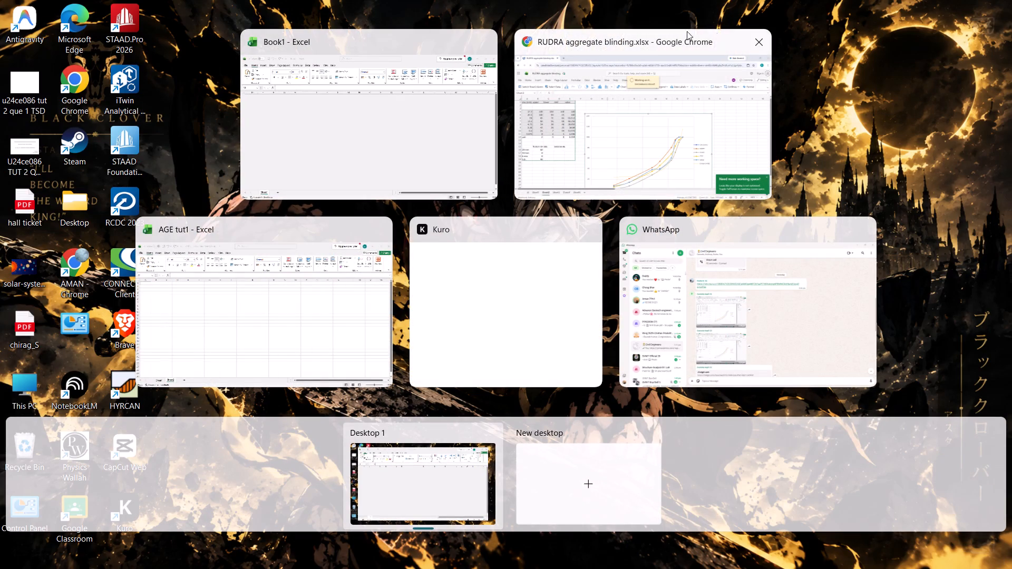
left_click(382, 224)
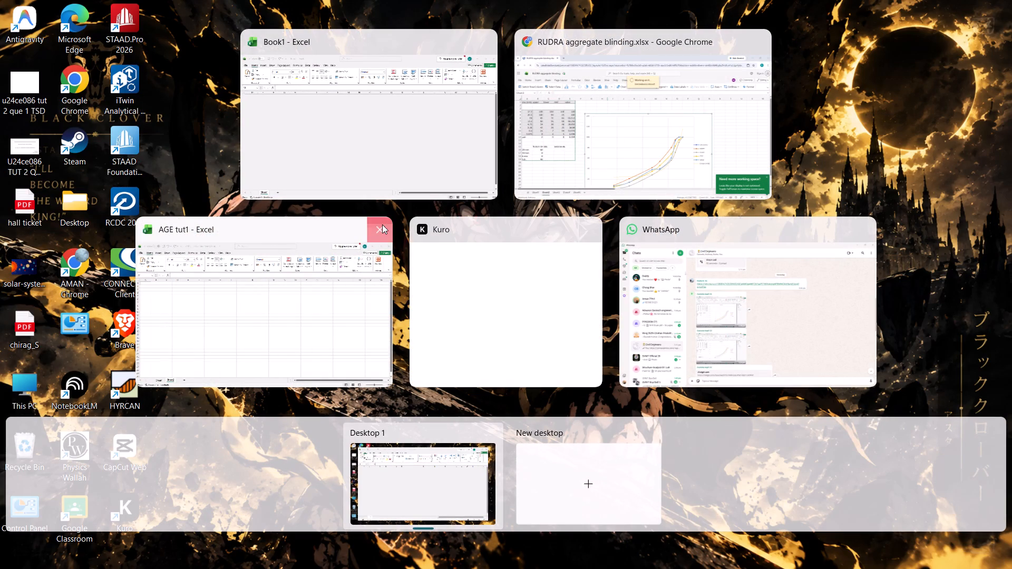
left_click(382, 224)
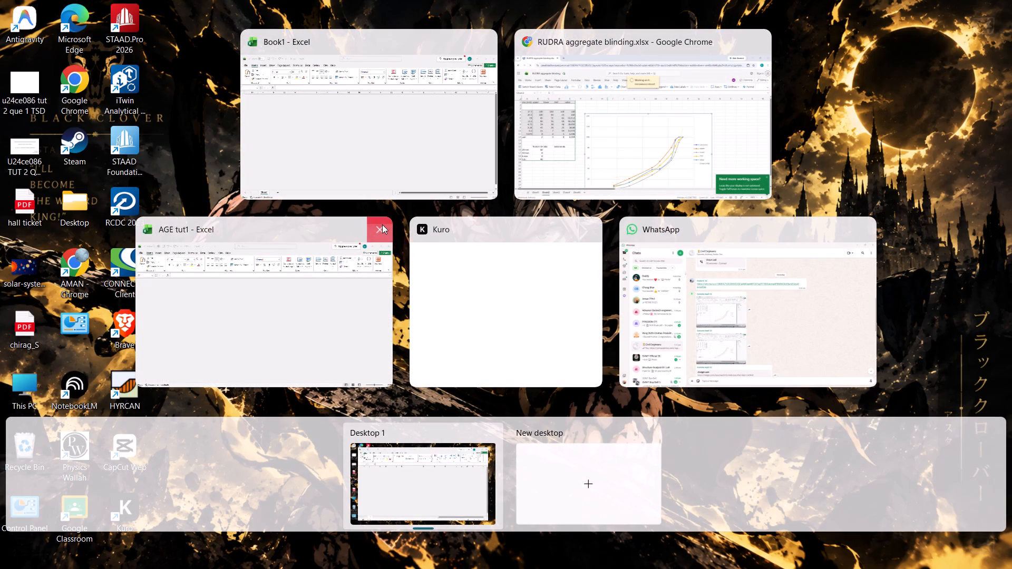
left_click(392, 156)
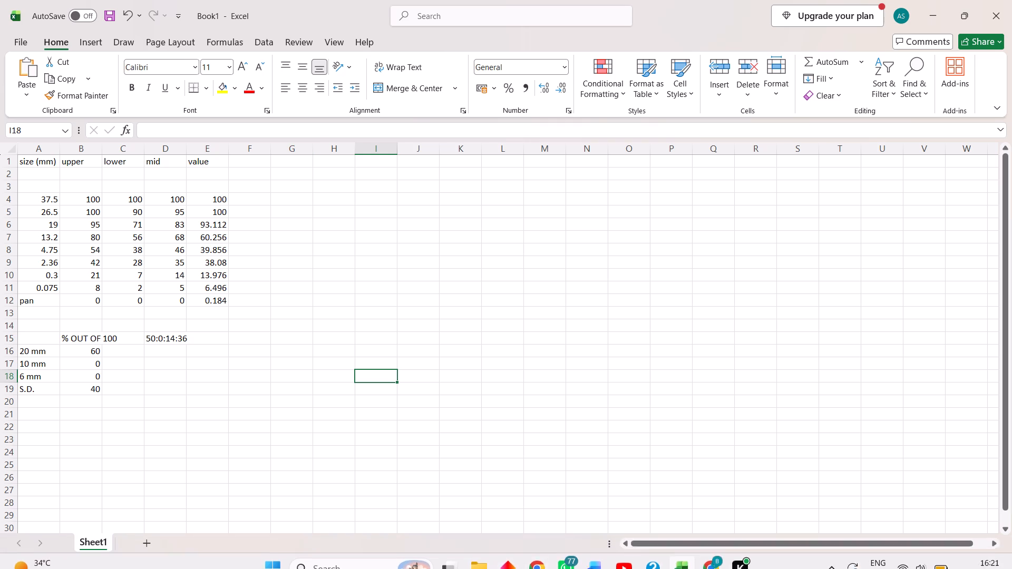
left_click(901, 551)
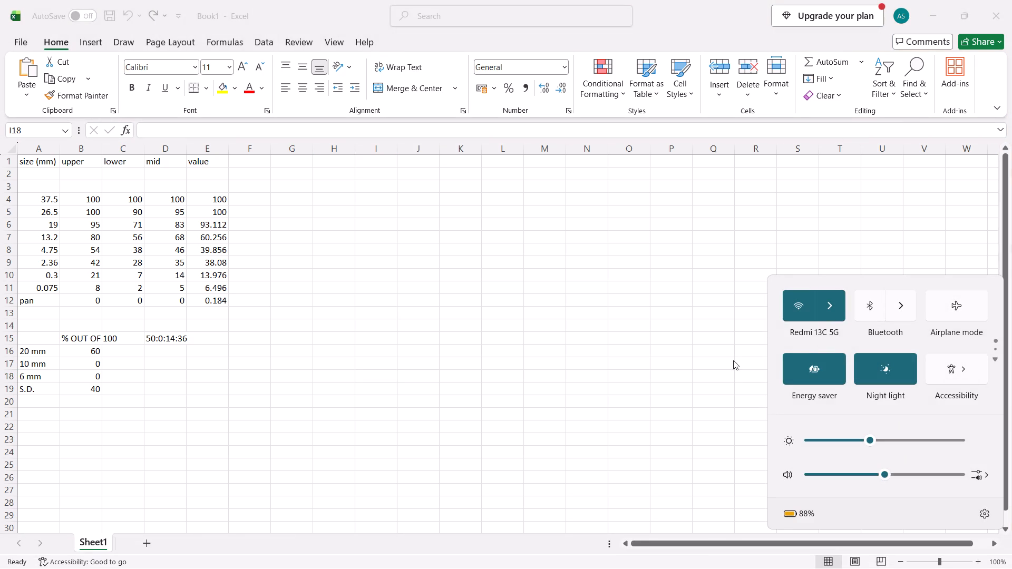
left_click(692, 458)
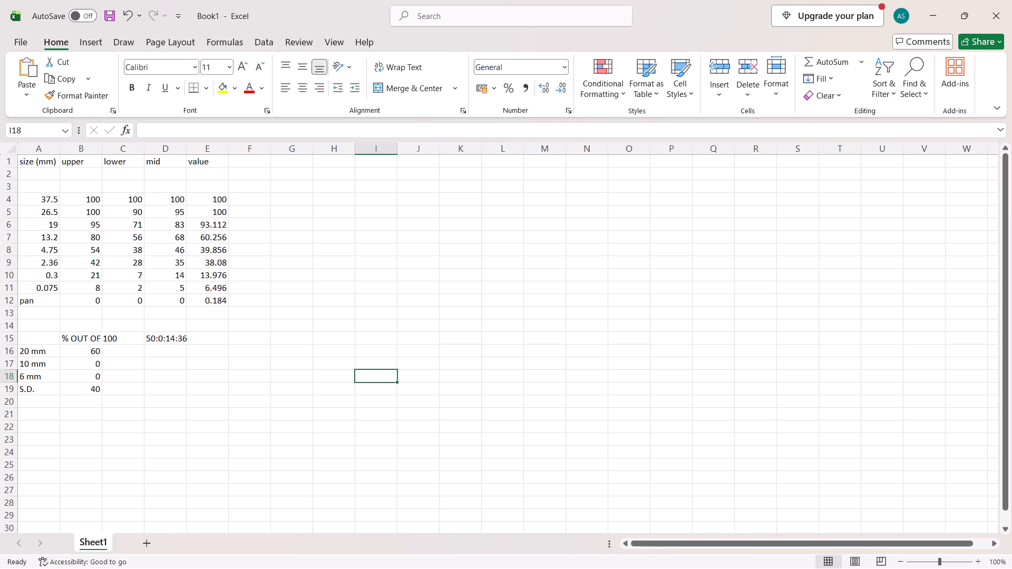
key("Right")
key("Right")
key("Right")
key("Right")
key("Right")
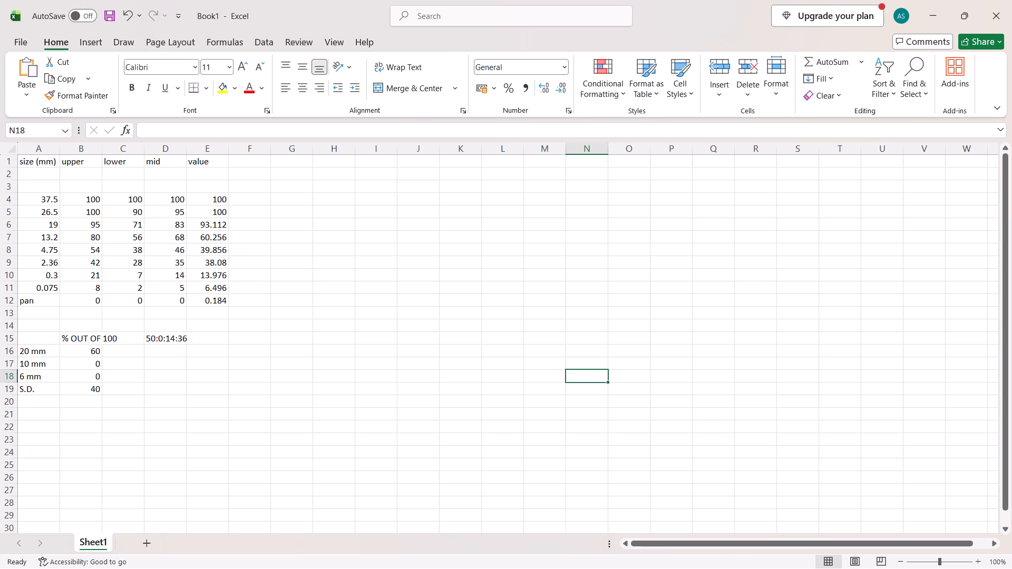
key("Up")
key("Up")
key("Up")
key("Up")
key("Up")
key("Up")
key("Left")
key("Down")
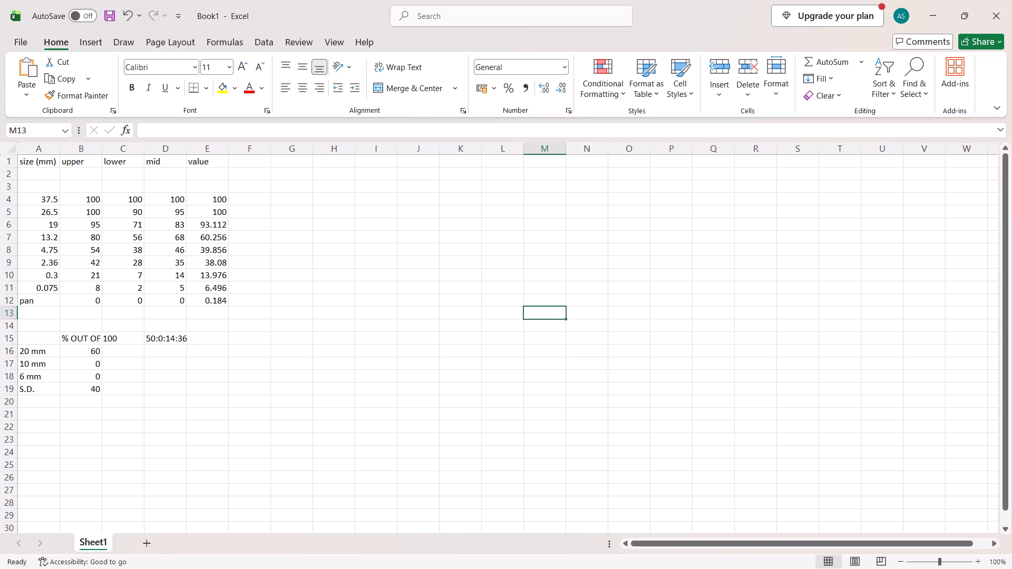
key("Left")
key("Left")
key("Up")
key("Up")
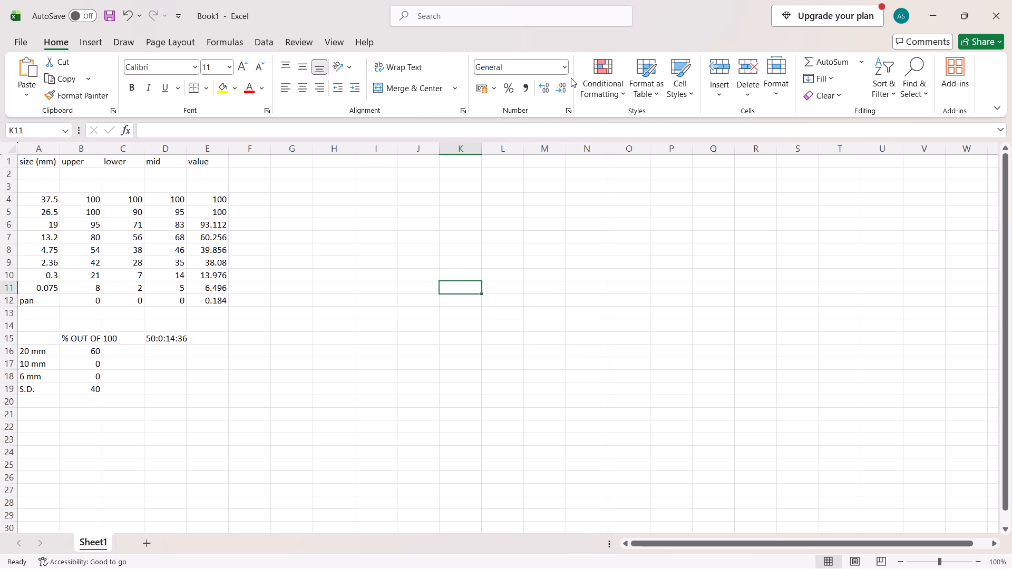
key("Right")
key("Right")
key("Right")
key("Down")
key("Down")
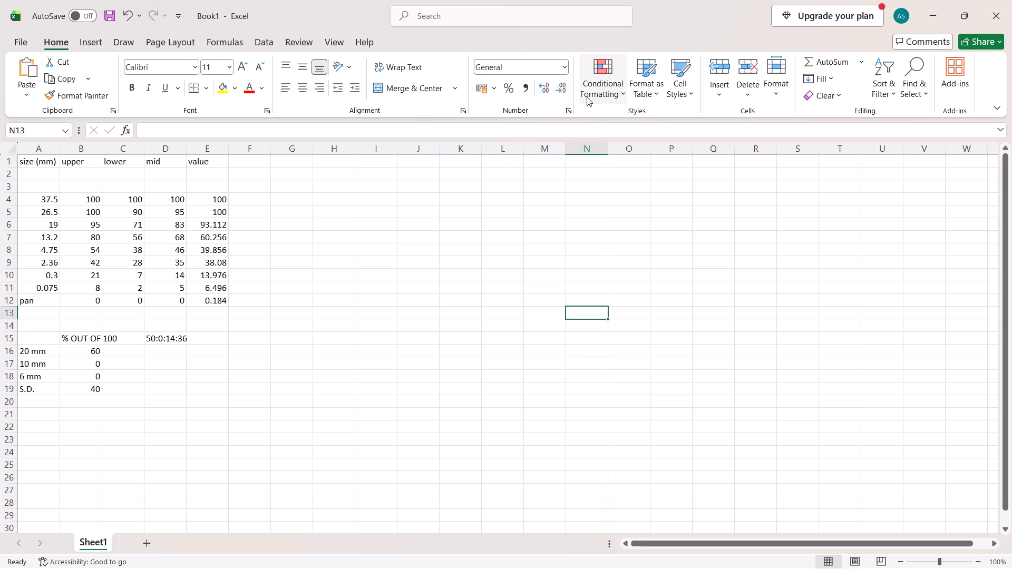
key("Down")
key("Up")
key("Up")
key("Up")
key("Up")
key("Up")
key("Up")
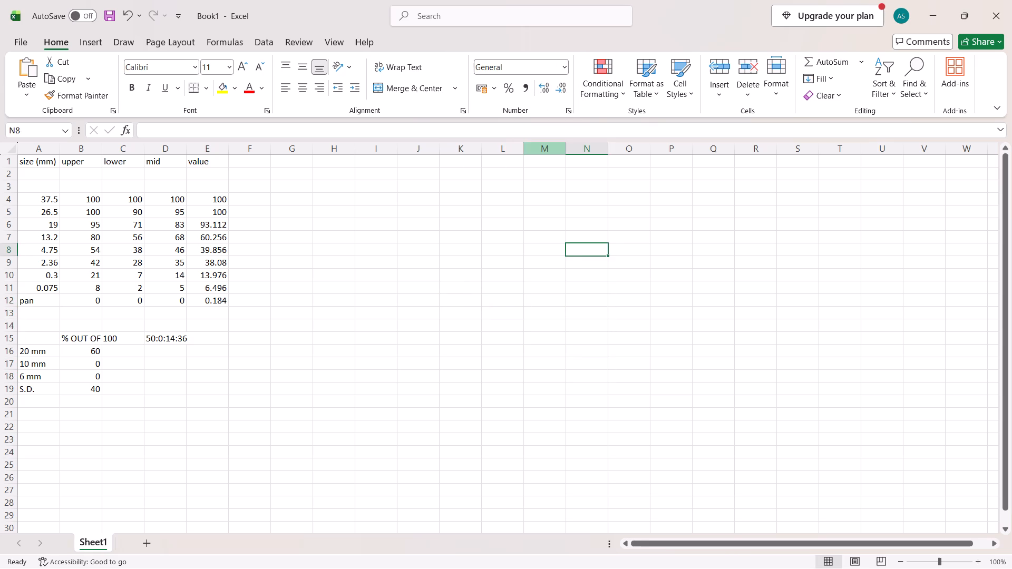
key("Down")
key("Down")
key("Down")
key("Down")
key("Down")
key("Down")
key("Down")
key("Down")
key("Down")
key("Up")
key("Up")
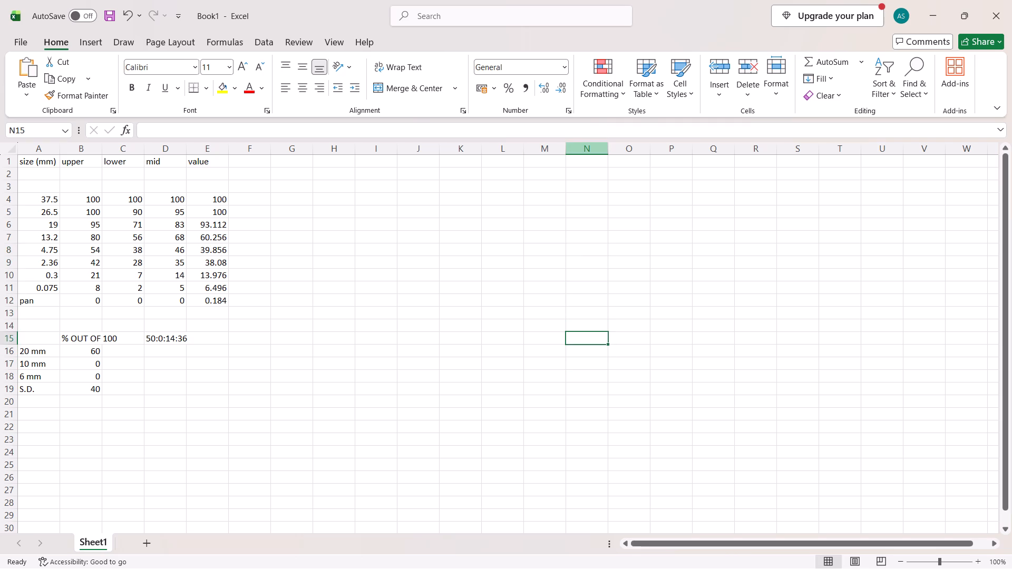
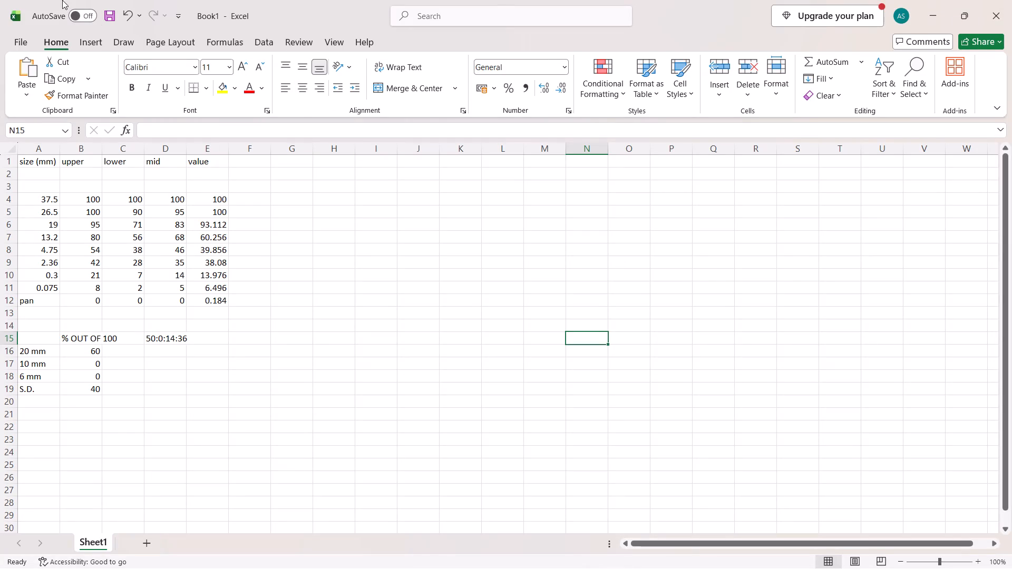
Insert a blank scatter chart with smooth lines and markers on Sheet1.
right_click(93, 36)
double_click(92, 43)
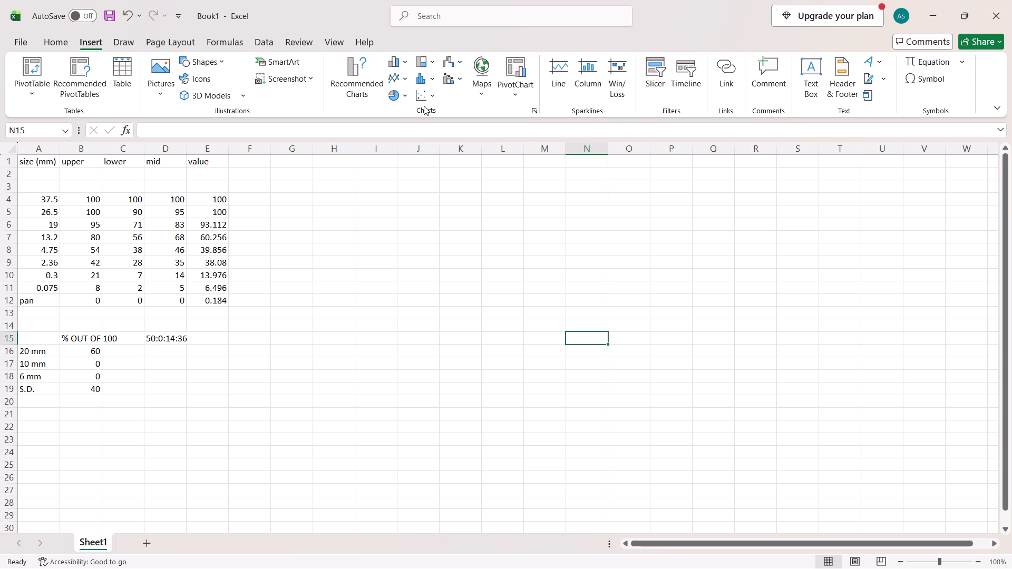
left_click(427, 89)
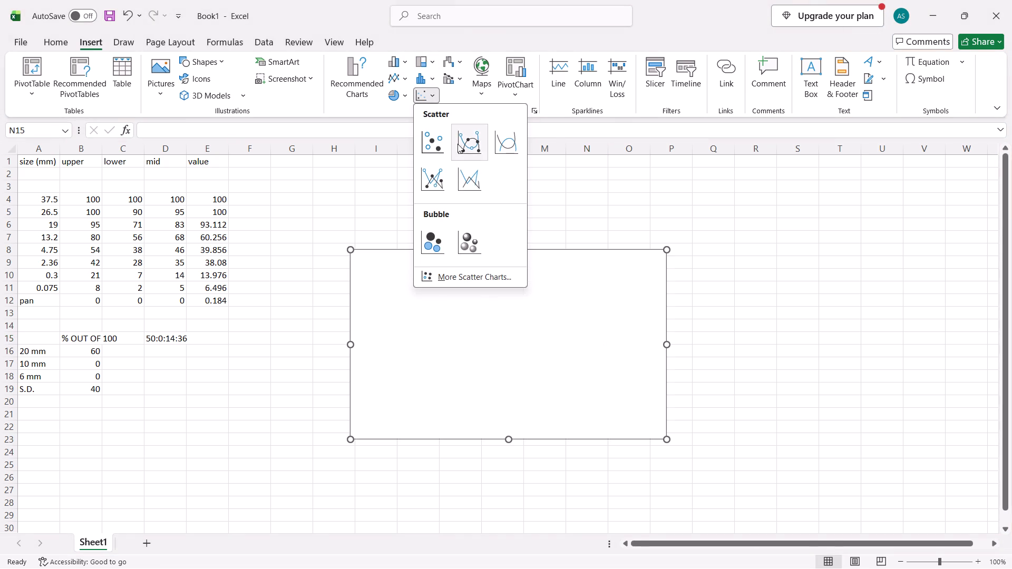
left_click(458, 144)
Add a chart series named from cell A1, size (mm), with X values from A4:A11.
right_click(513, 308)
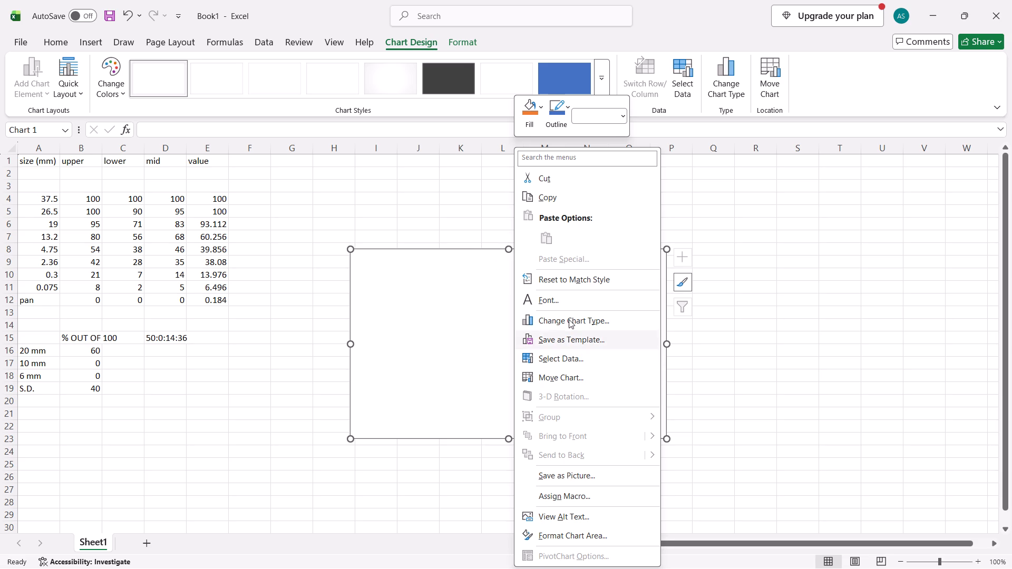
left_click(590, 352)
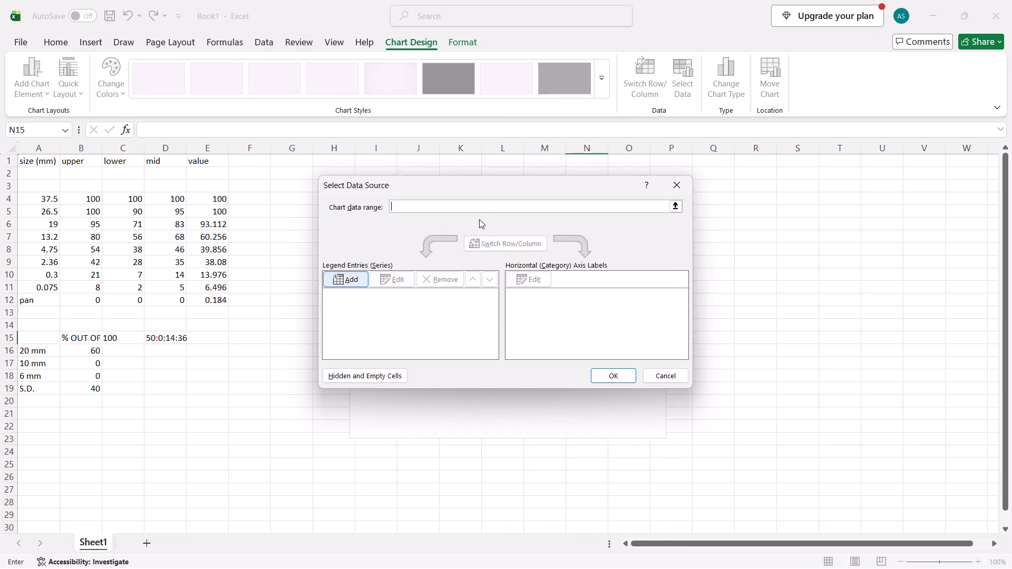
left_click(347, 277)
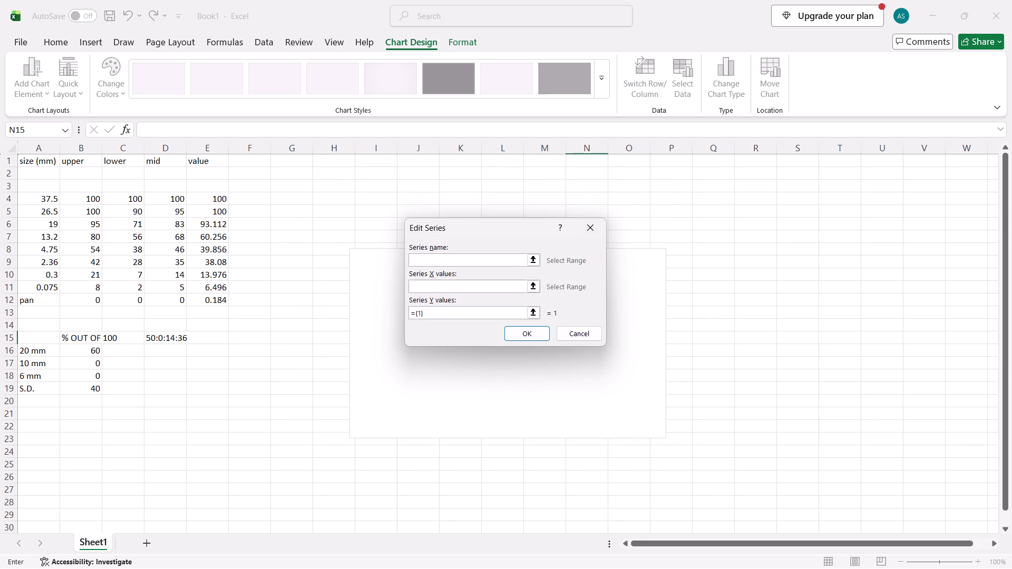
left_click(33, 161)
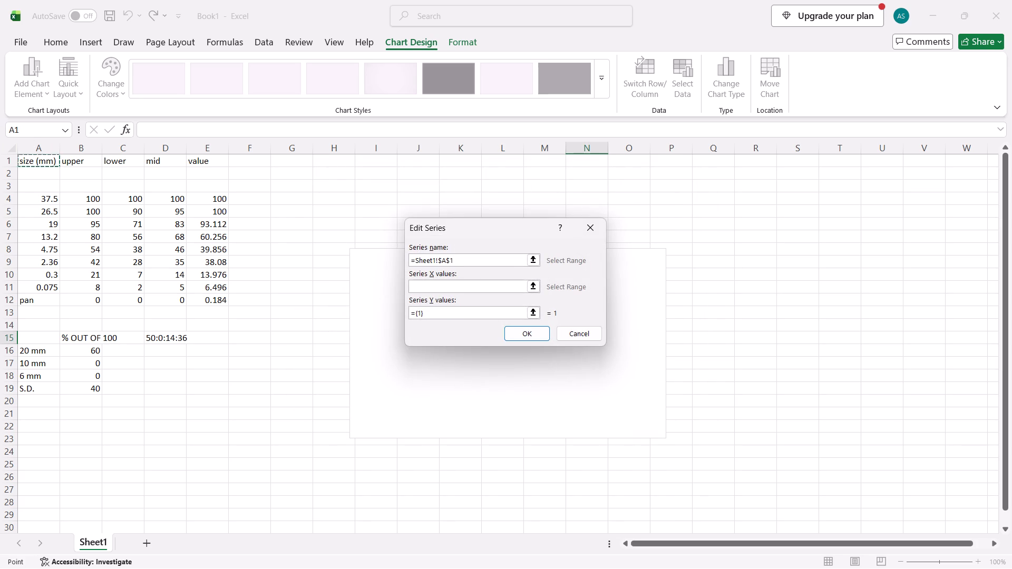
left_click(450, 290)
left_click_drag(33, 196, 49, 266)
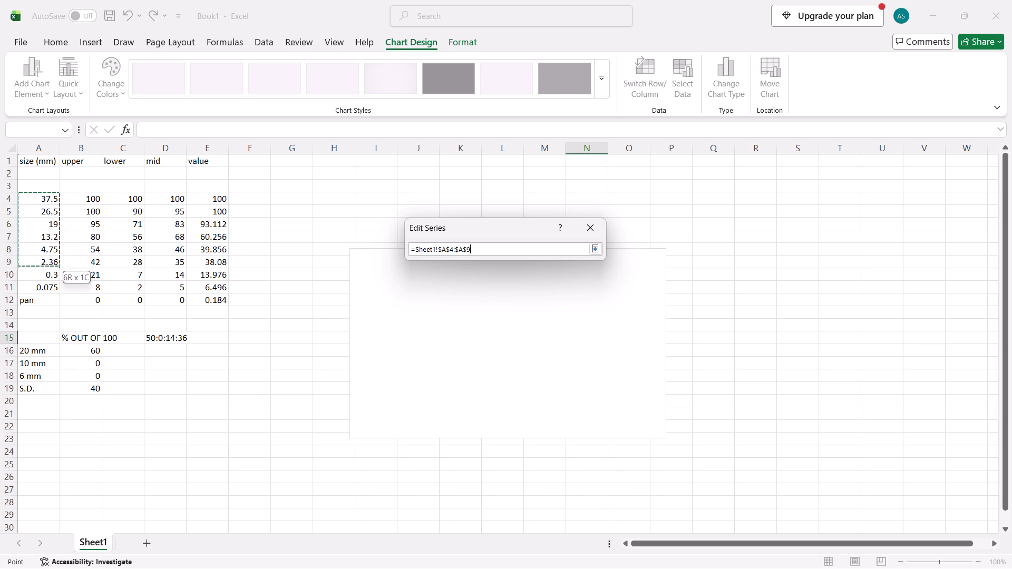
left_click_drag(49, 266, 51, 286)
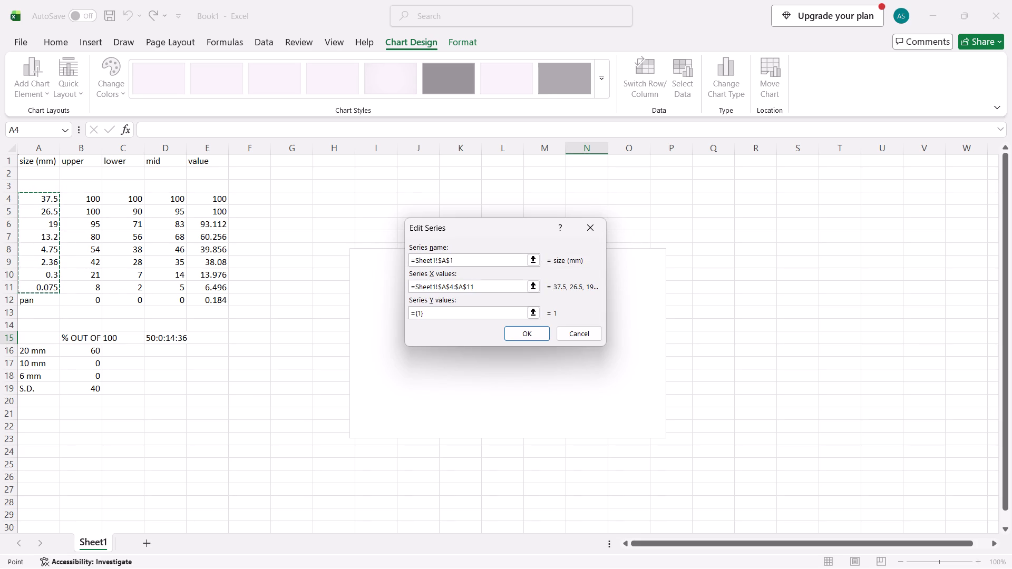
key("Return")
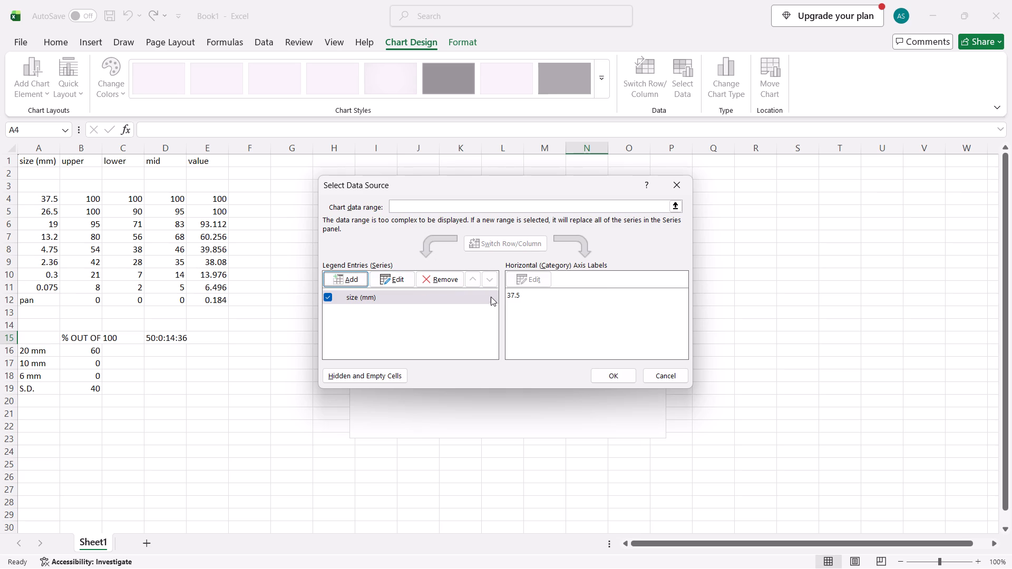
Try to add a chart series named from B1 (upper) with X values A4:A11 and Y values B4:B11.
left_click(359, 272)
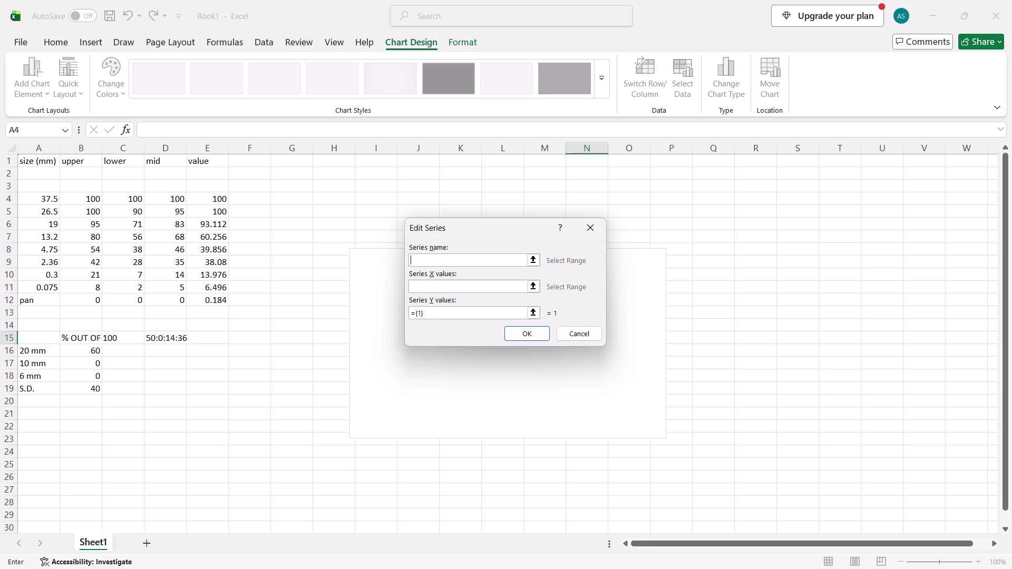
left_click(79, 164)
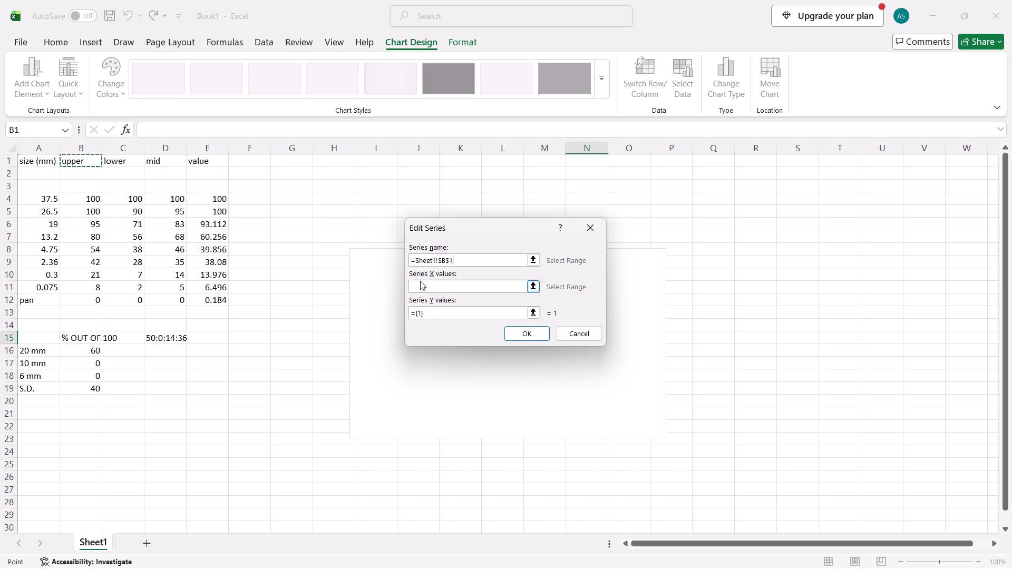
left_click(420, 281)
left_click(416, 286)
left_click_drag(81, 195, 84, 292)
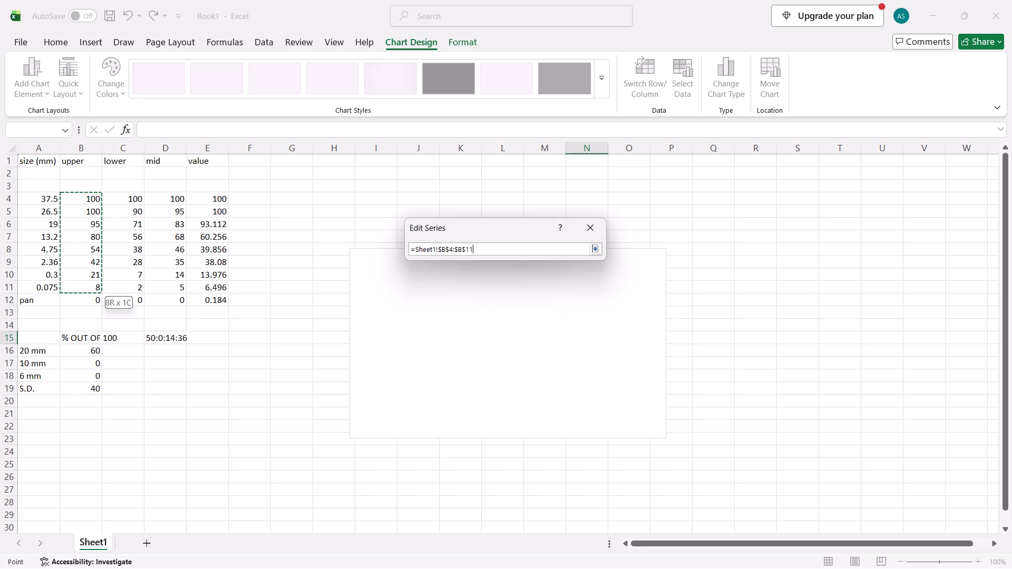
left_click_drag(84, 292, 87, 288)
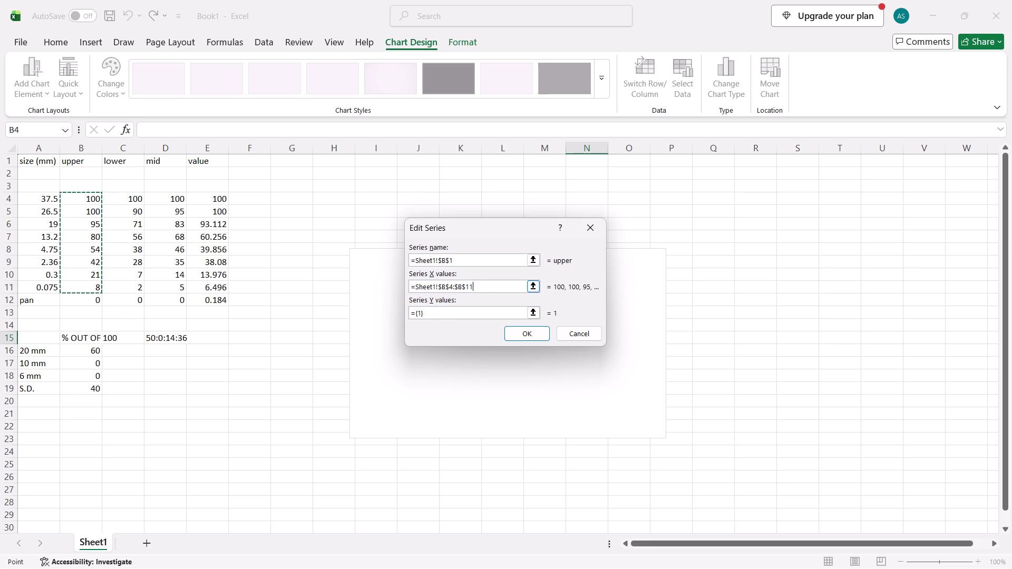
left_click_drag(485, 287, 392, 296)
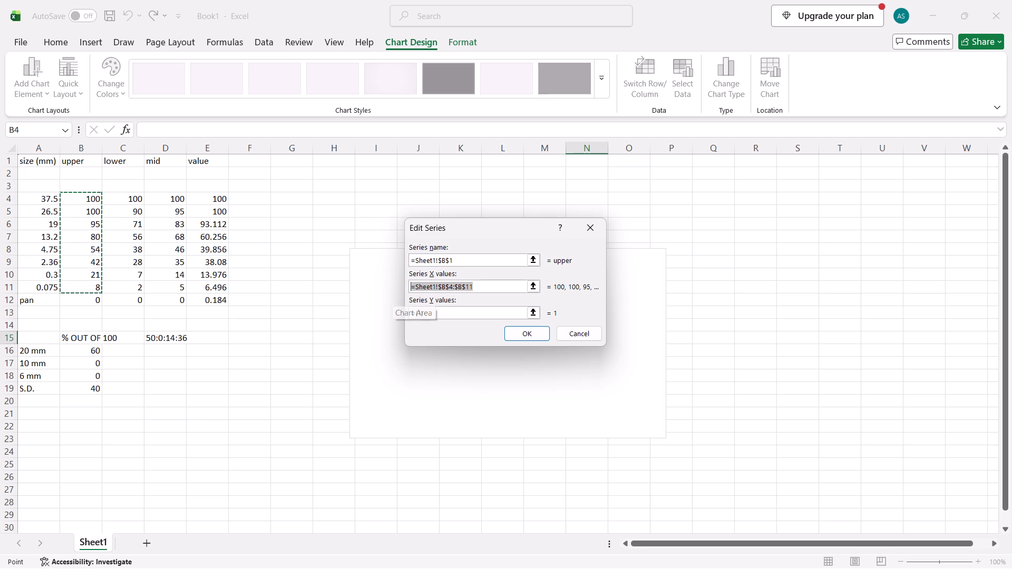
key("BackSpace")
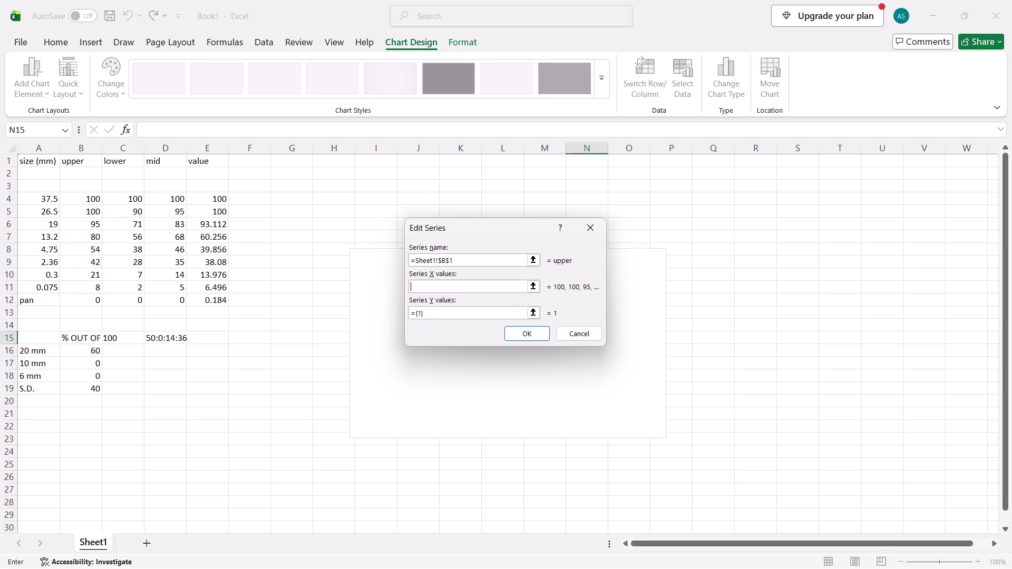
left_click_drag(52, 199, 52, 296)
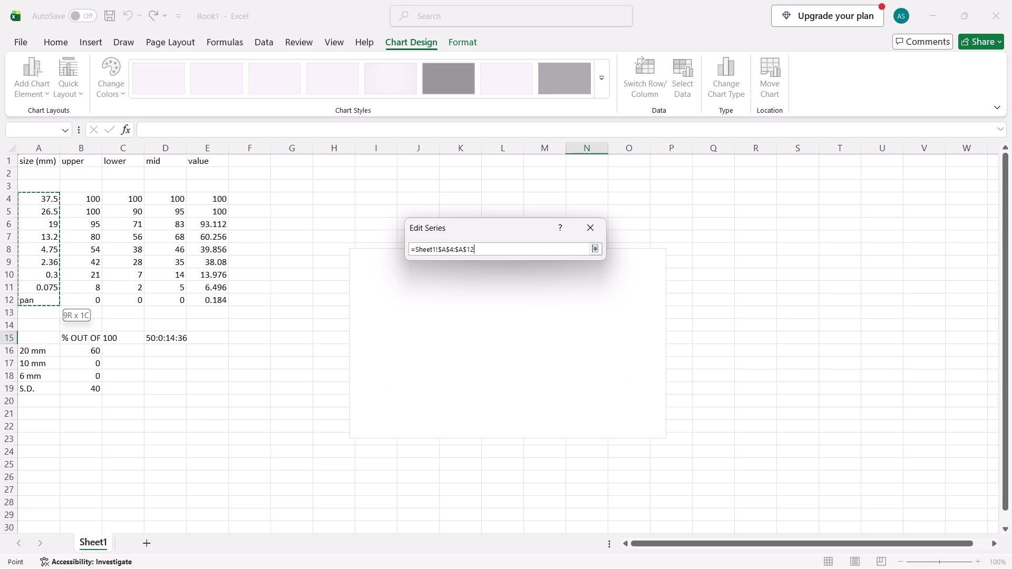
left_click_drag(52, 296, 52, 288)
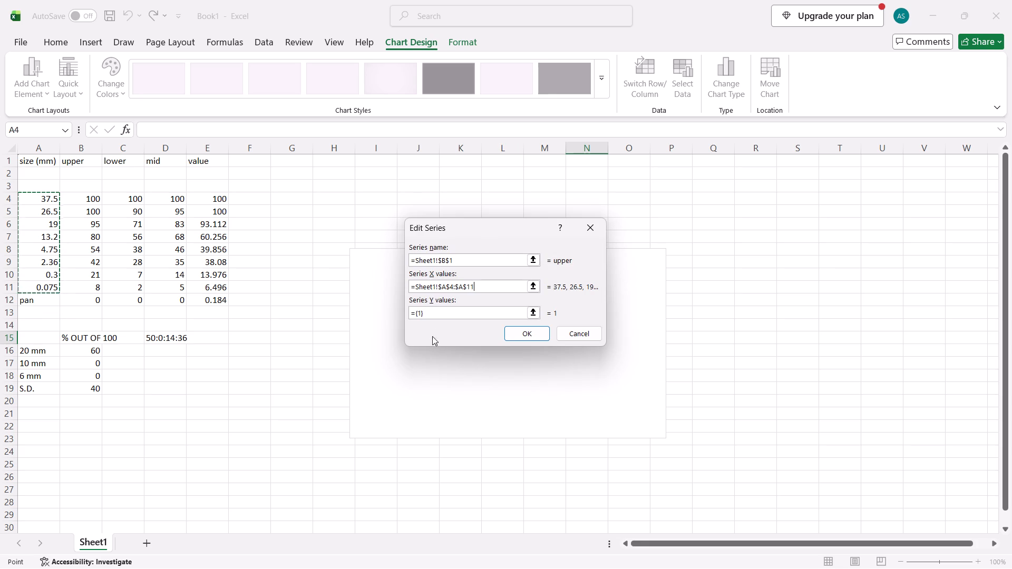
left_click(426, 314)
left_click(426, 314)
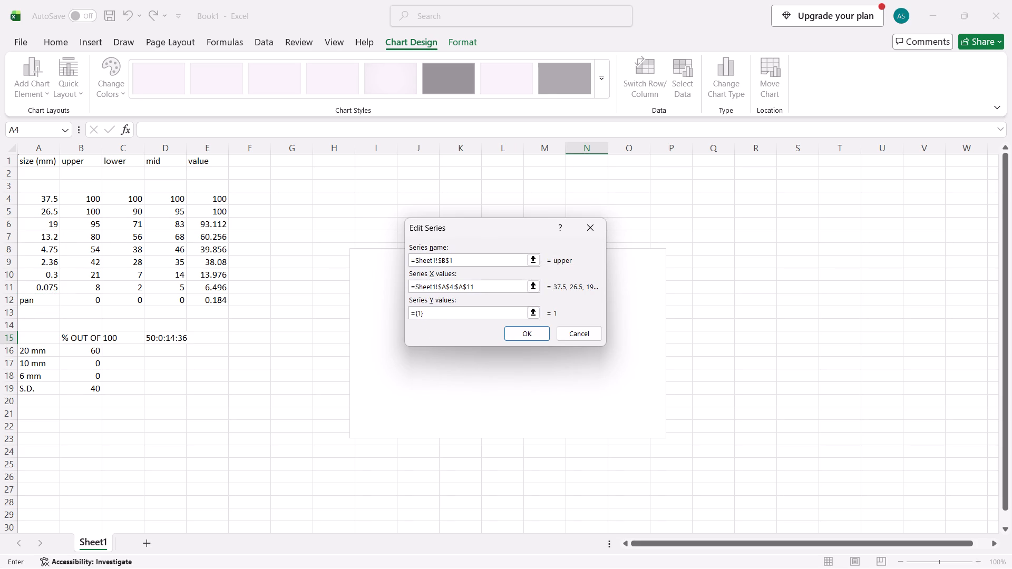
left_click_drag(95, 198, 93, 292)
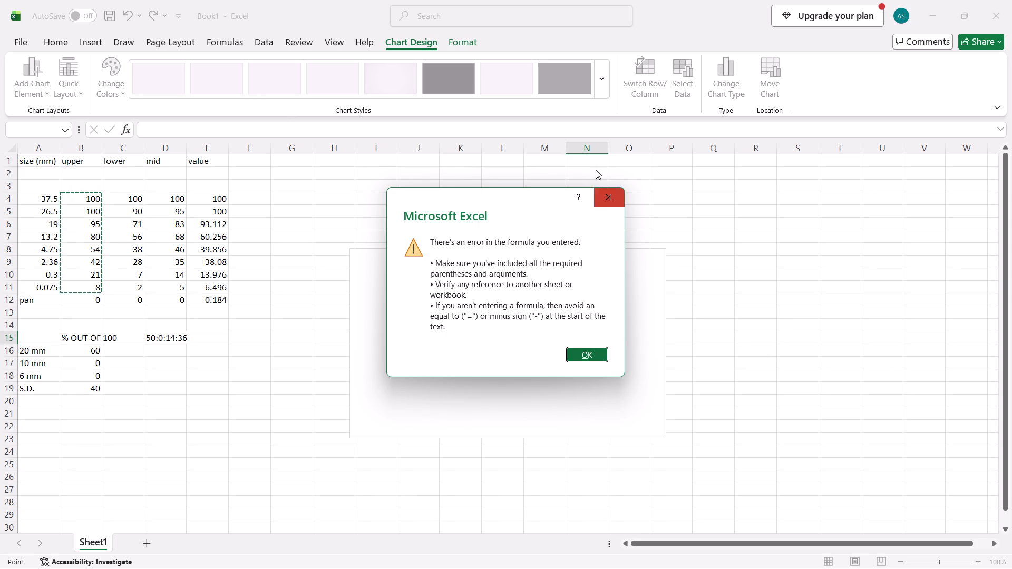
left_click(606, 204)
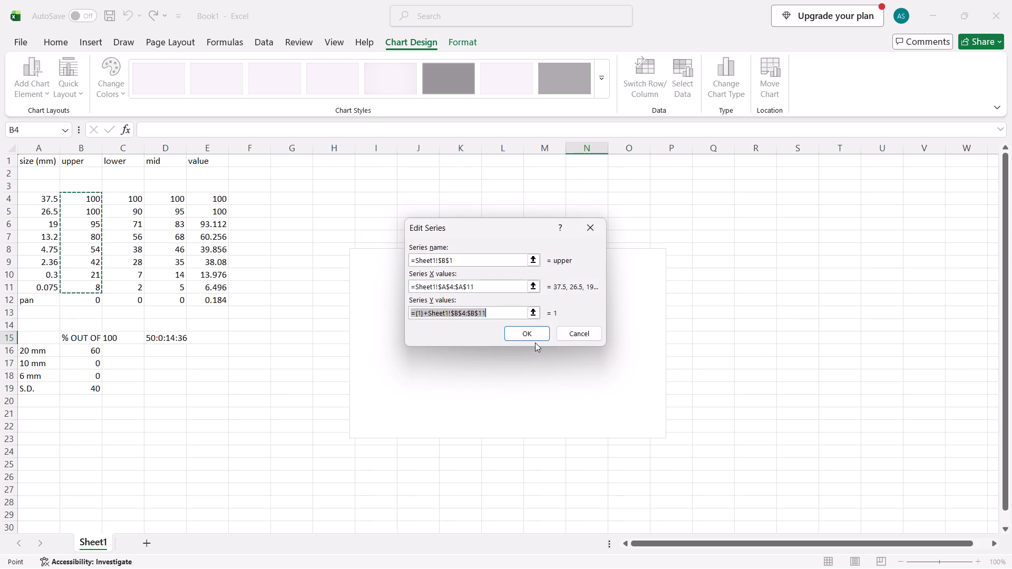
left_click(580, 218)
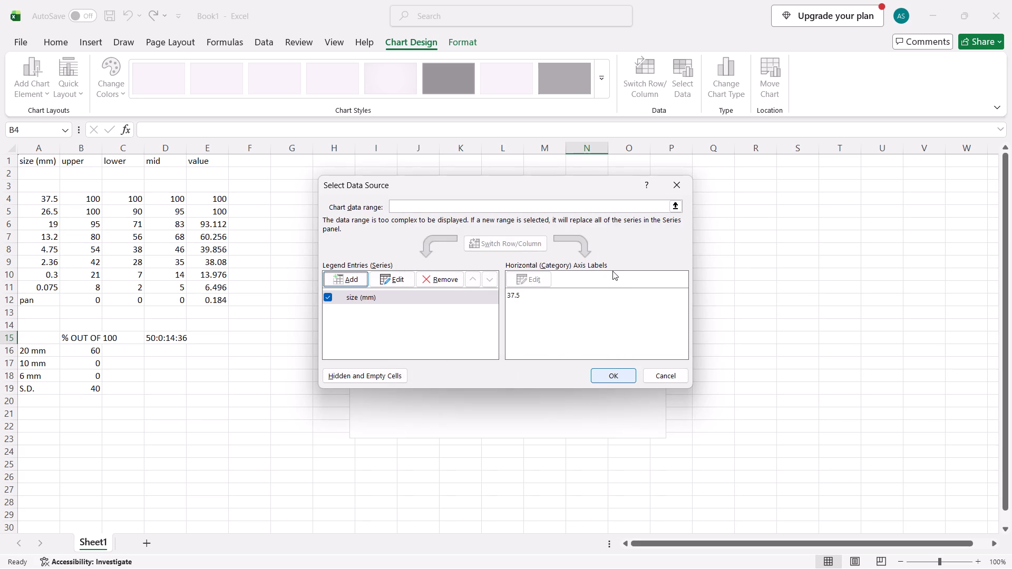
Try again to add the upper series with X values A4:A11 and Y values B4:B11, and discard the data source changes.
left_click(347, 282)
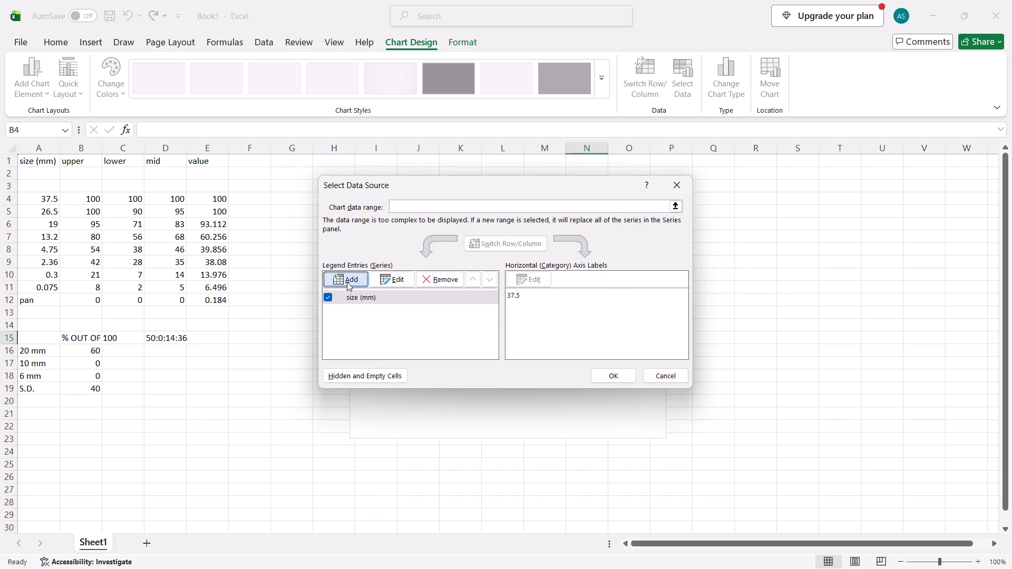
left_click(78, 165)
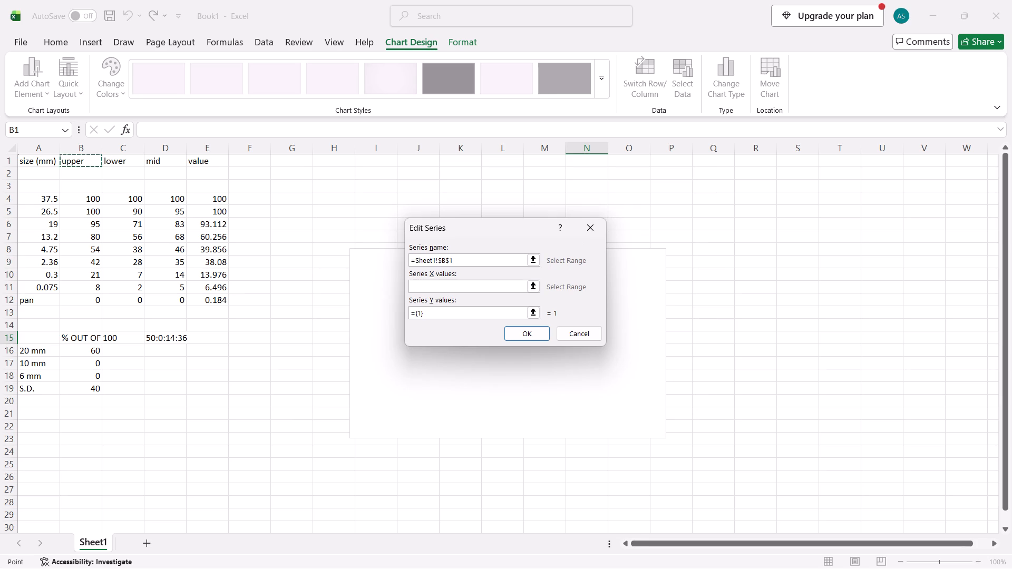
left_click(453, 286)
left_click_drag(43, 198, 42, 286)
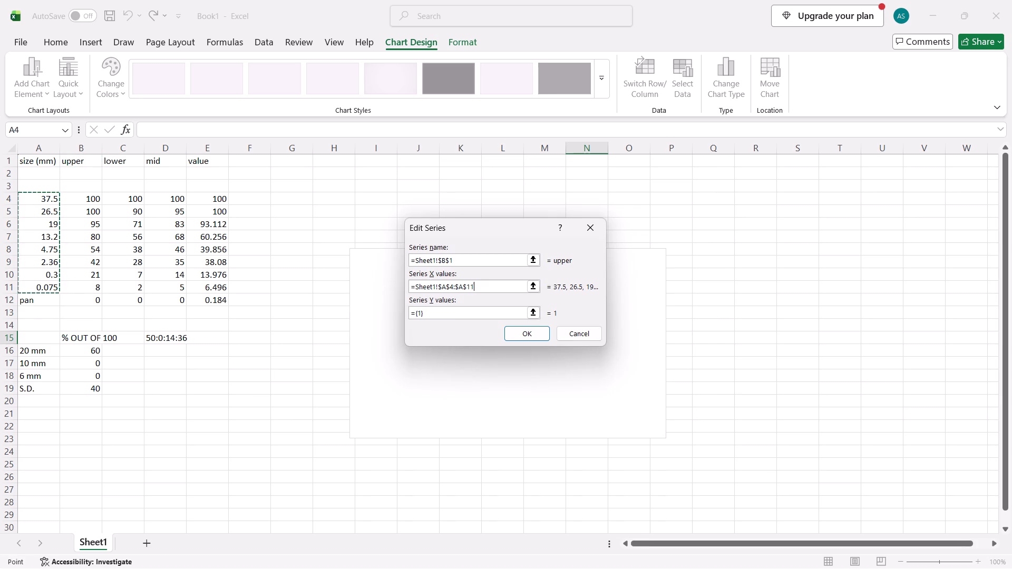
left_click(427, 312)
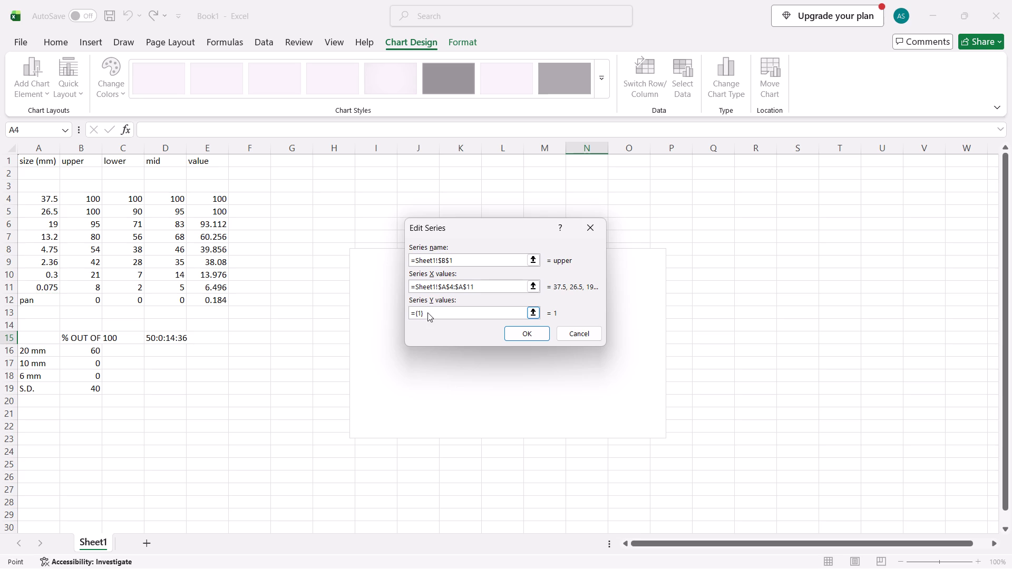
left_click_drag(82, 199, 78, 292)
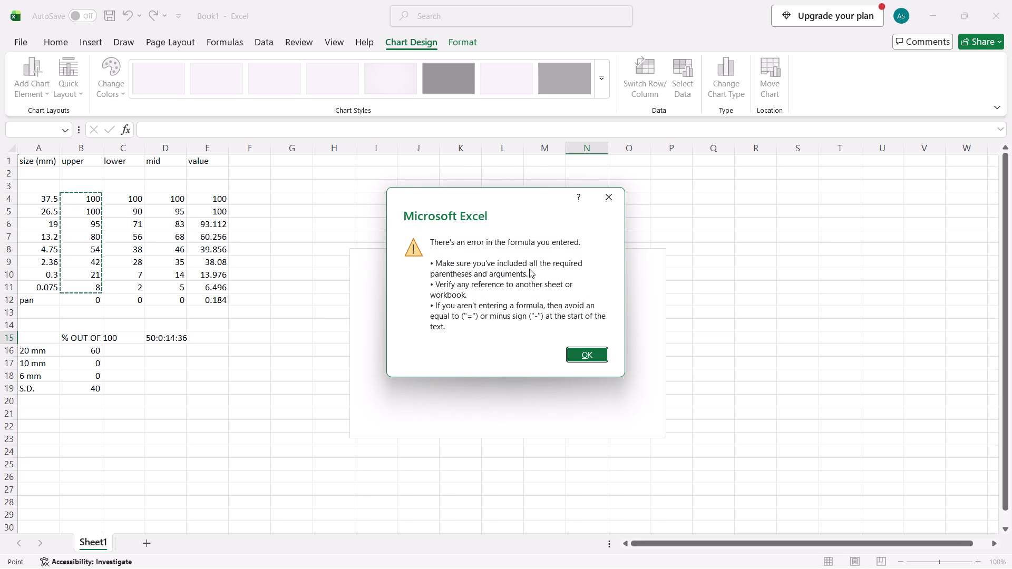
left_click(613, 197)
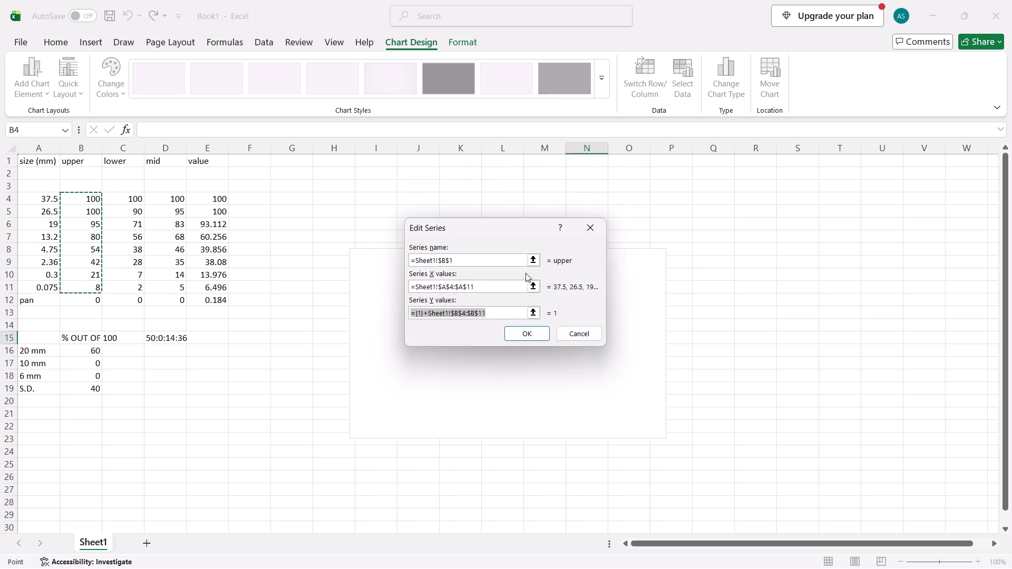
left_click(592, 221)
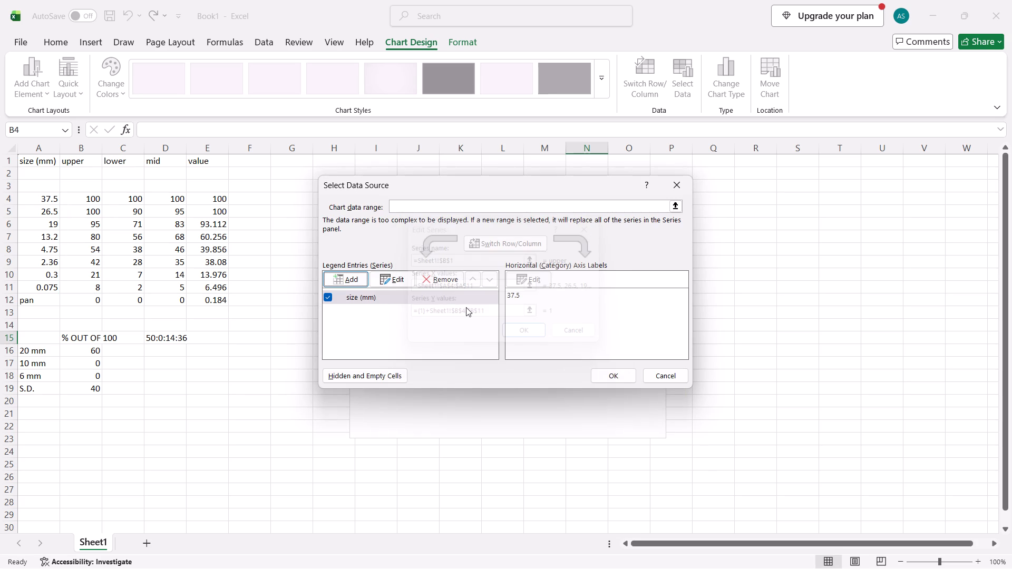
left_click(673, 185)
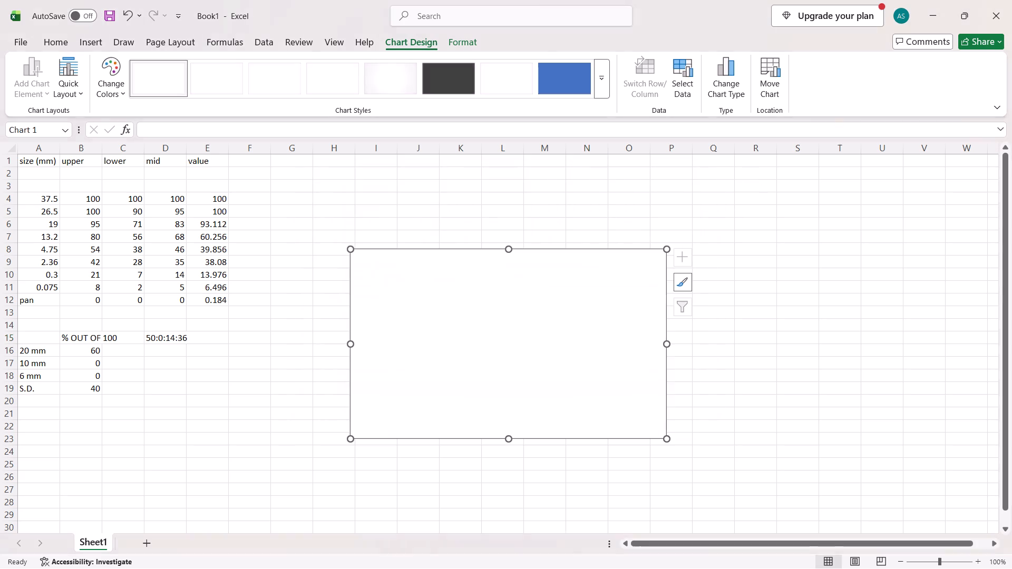
Add a chart series named from A1 with X values A4:A11 and Y values from the upper column starting at B4.
right_click(466, 345)
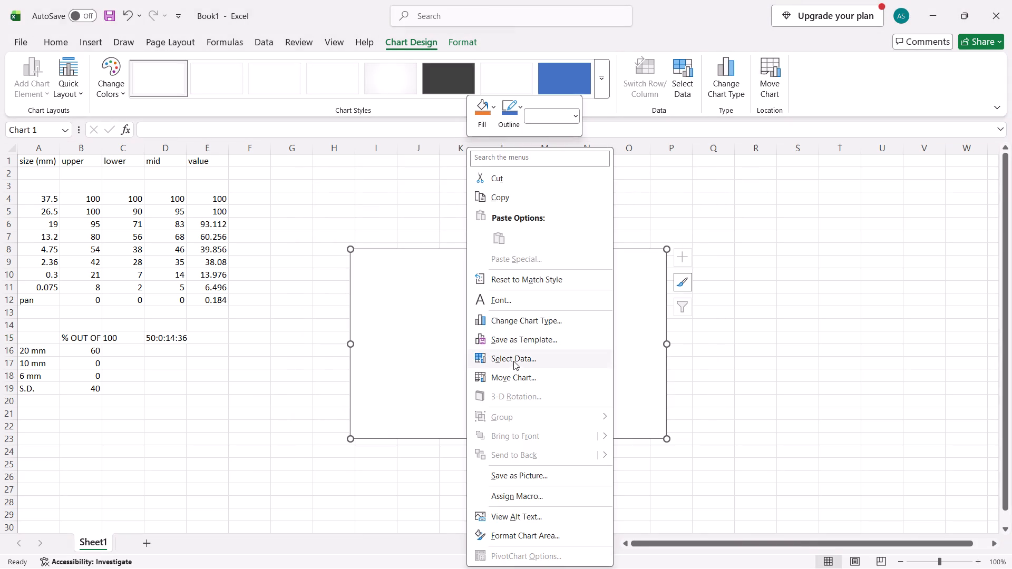
left_click(514, 358)
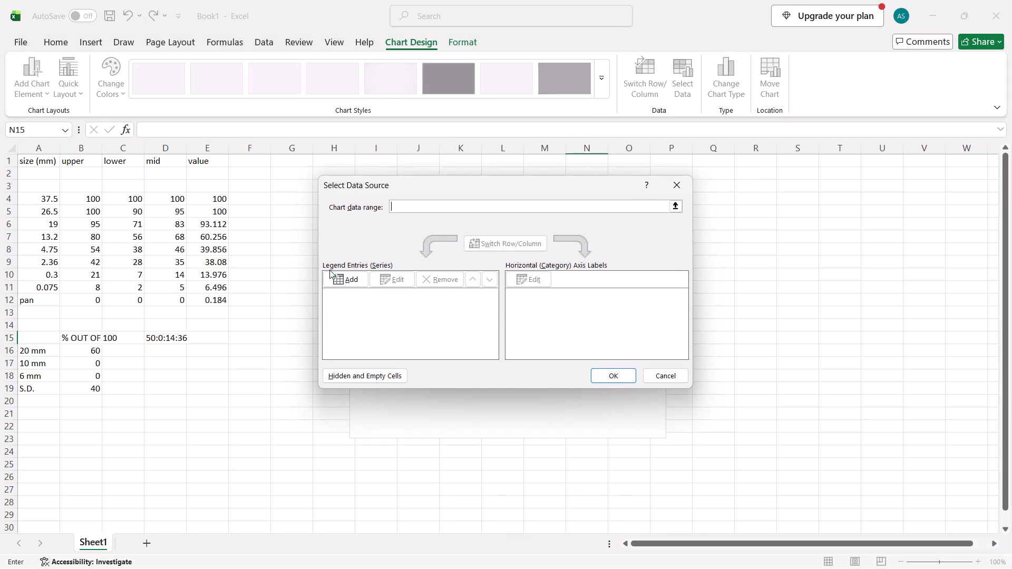
left_click(346, 281)
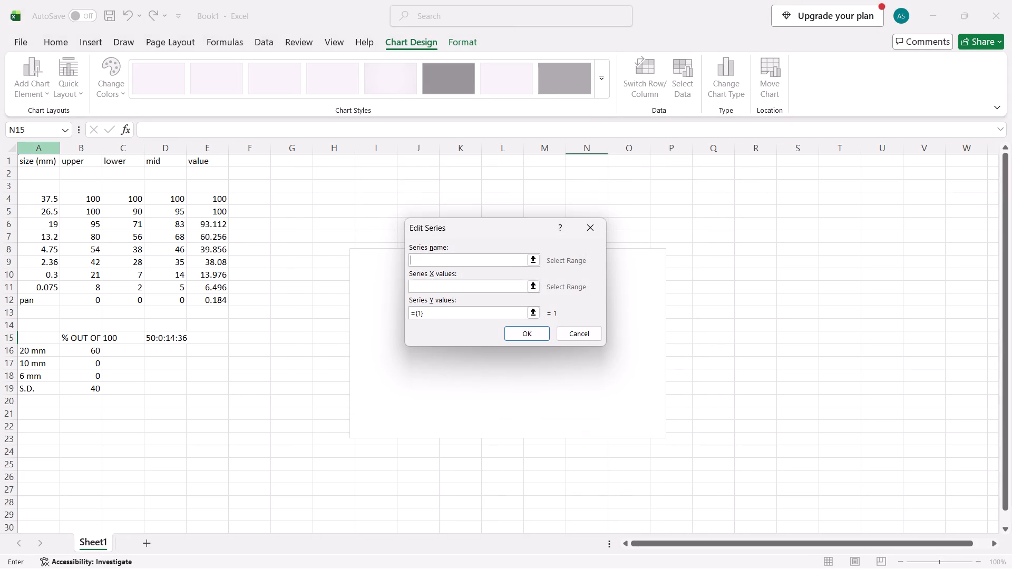
left_click(30, 162)
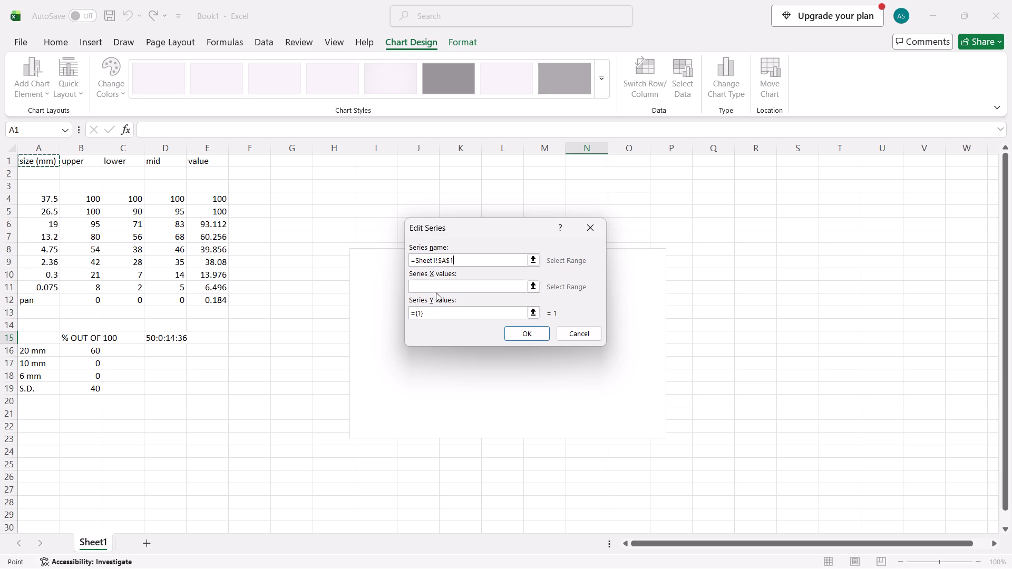
left_click(435, 283)
left_click_drag(52, 198, 50, 288)
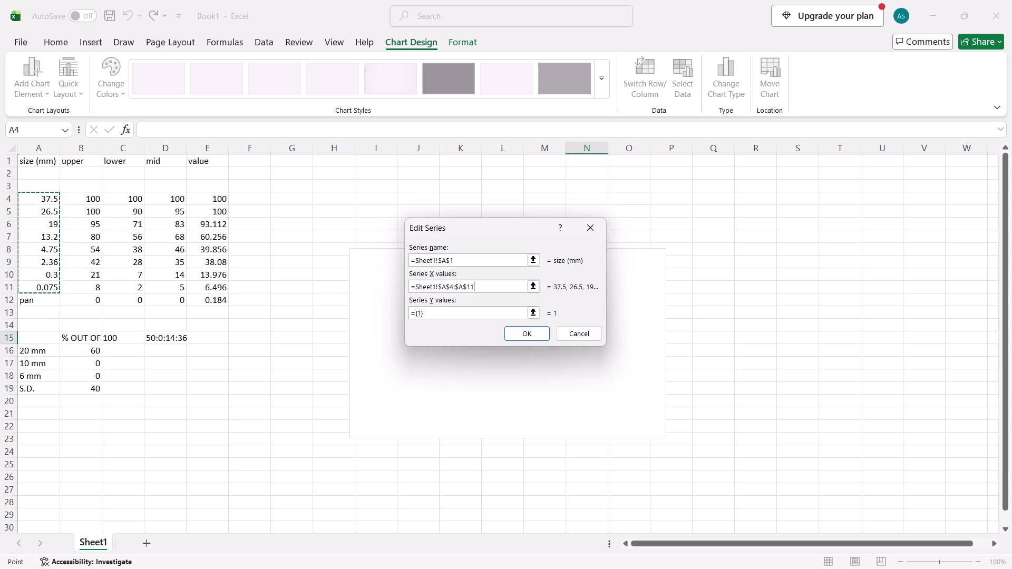
left_click(424, 311)
left_click_drag(78, 196, 82, 297)
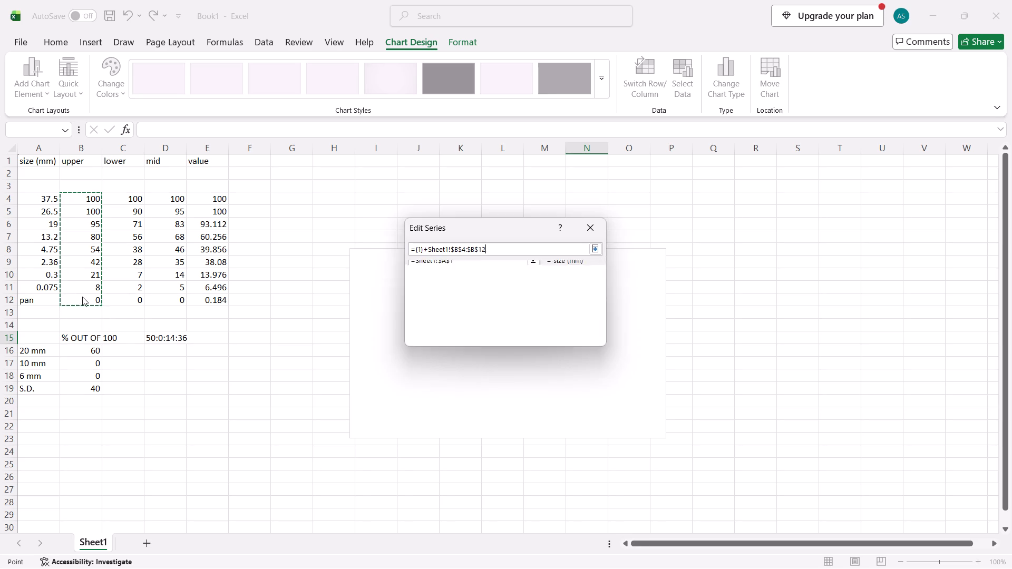
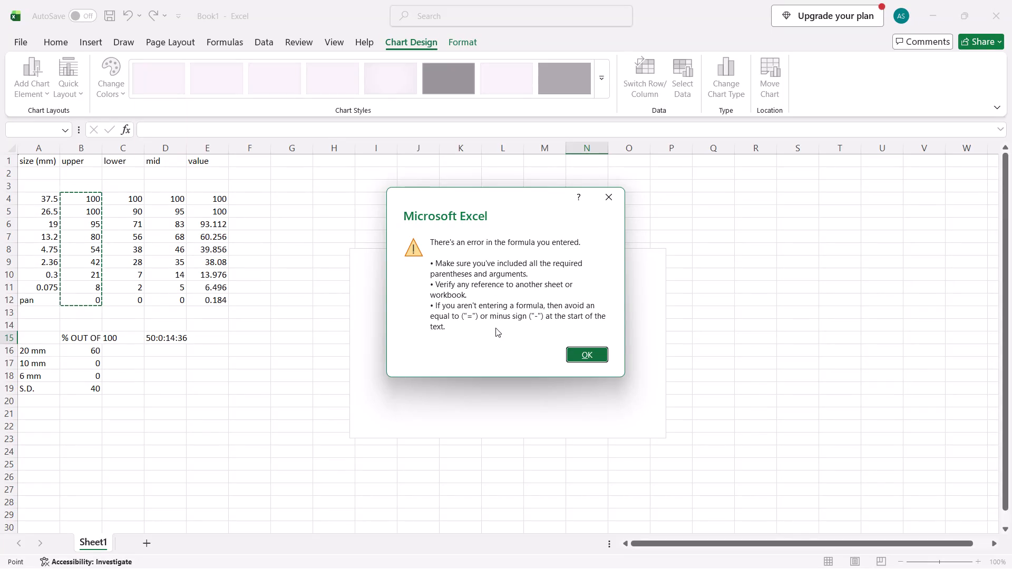
Correct the size (mm) series' Y values to reference only B4:B12 and accept the series.
left_click(586, 352)
key("Return")
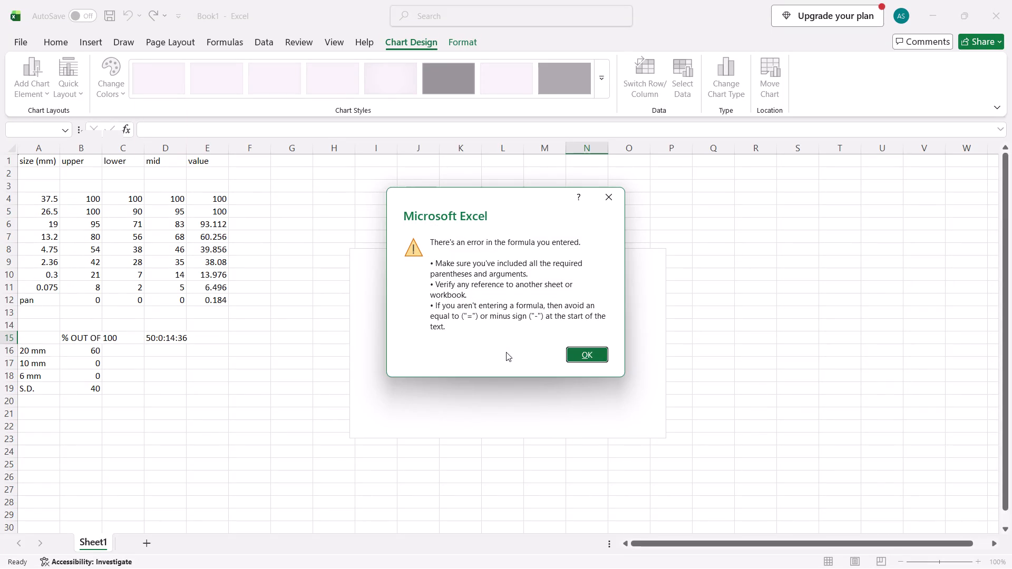
left_click(606, 351)
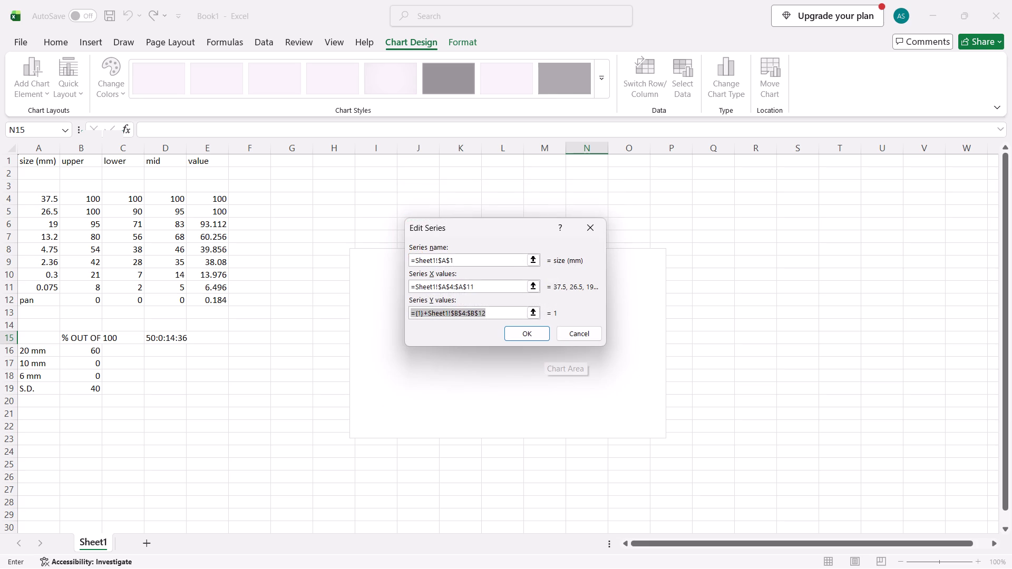
left_click_drag(429, 314, 414, 315)
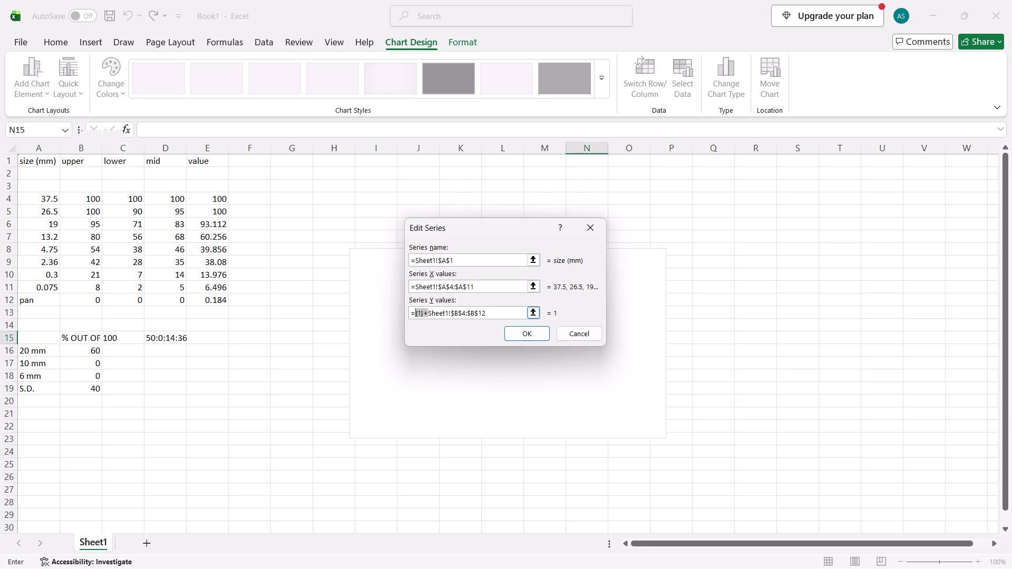
key("BackSpace")
key("Return")
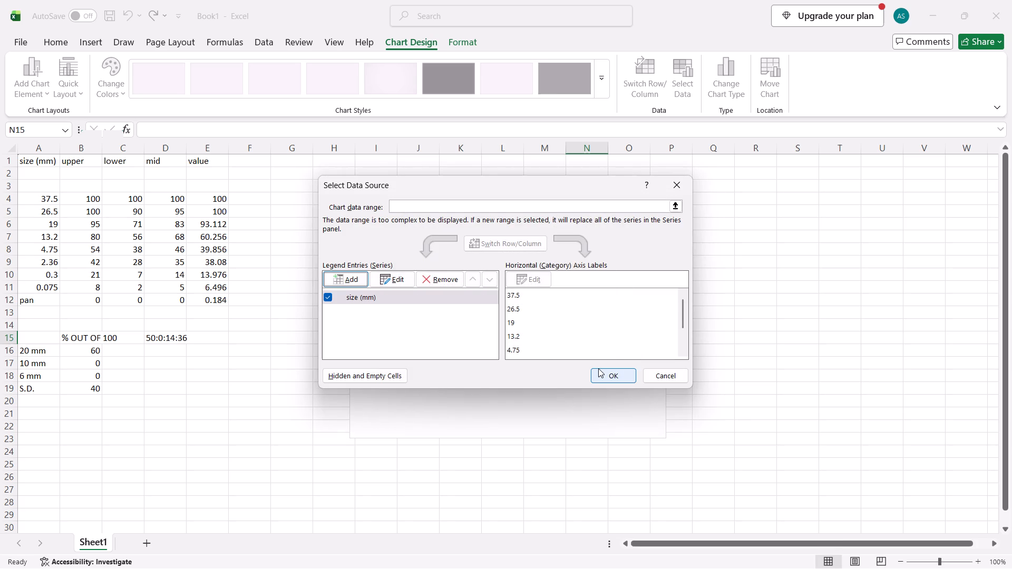
Add a chart series named from B1 (upper) with X values A4:A11 and Y values B4:B11.
left_click(344, 279)
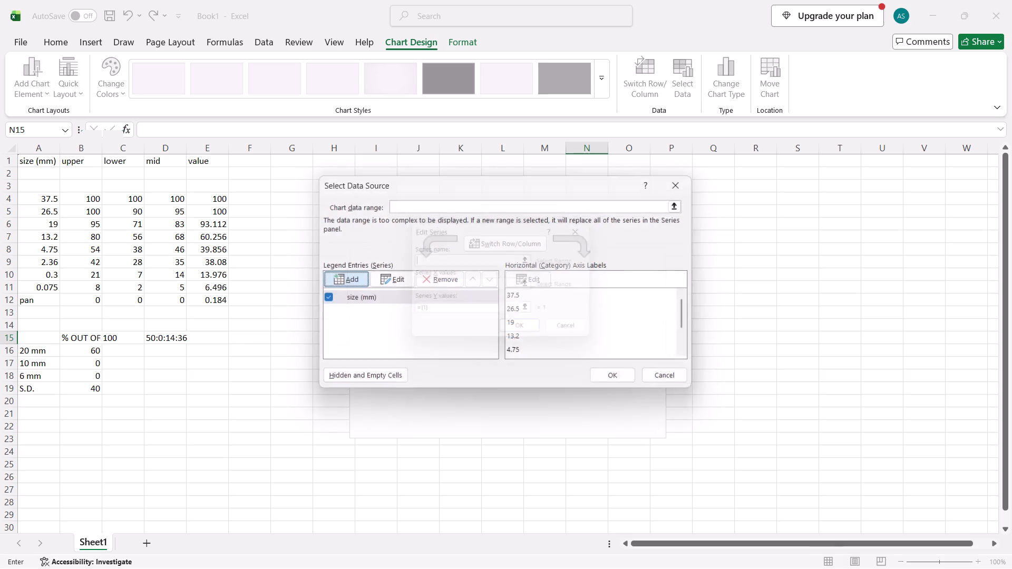
left_click(84, 164)
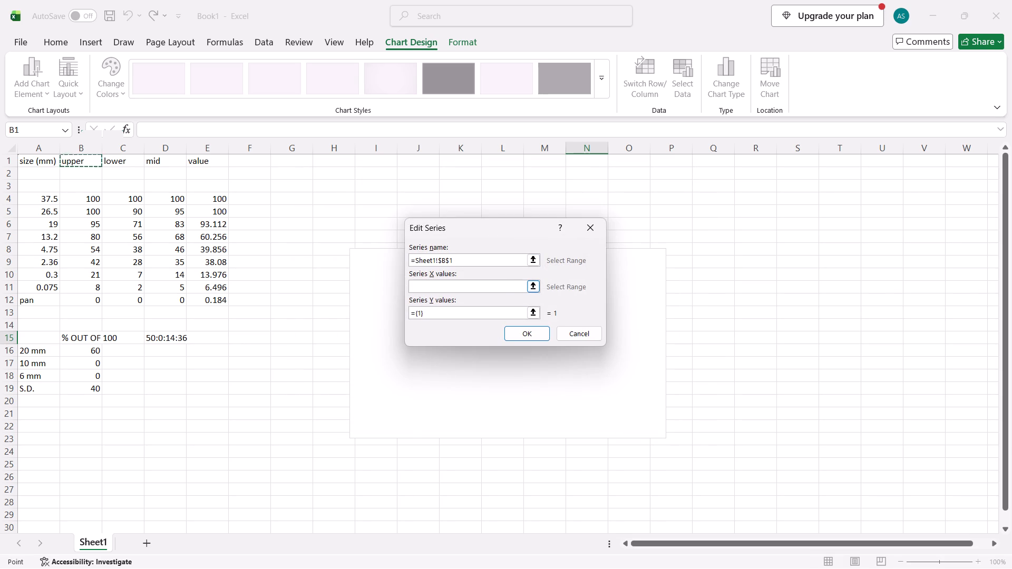
left_click(436, 285)
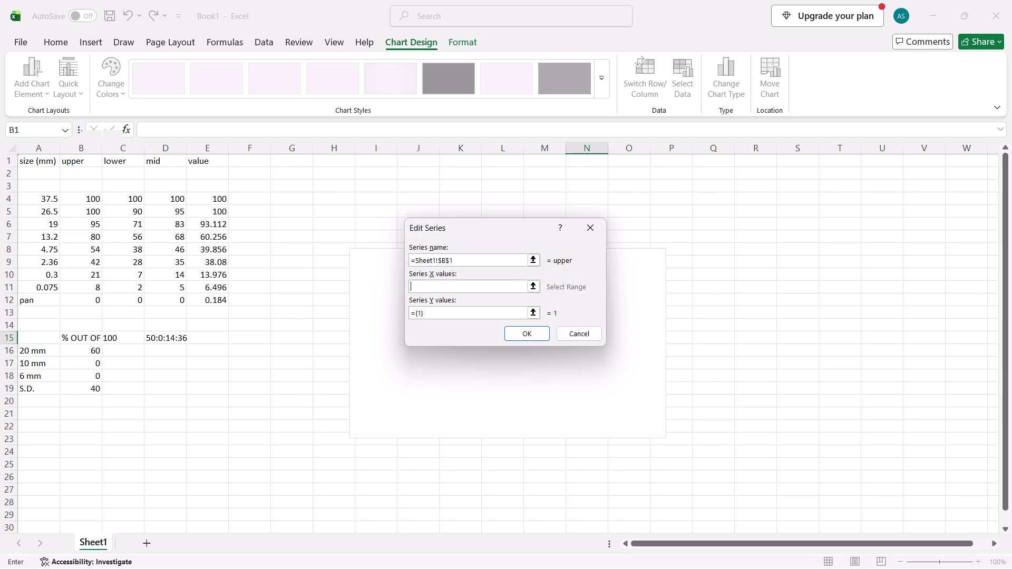
left_click_drag(38, 201, 38, 286)
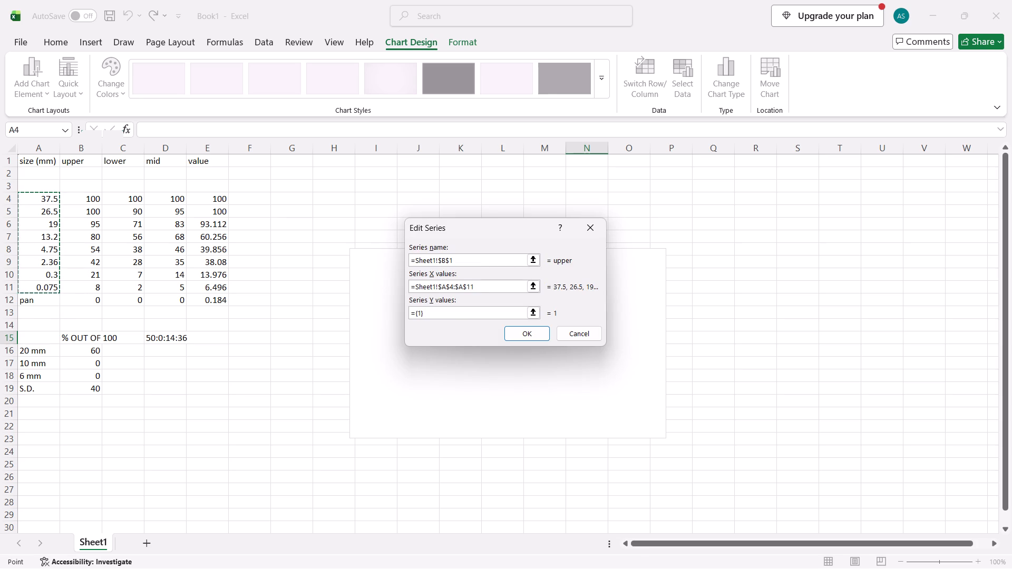
left_click_drag(444, 317, 429, 317)
left_click(426, 312)
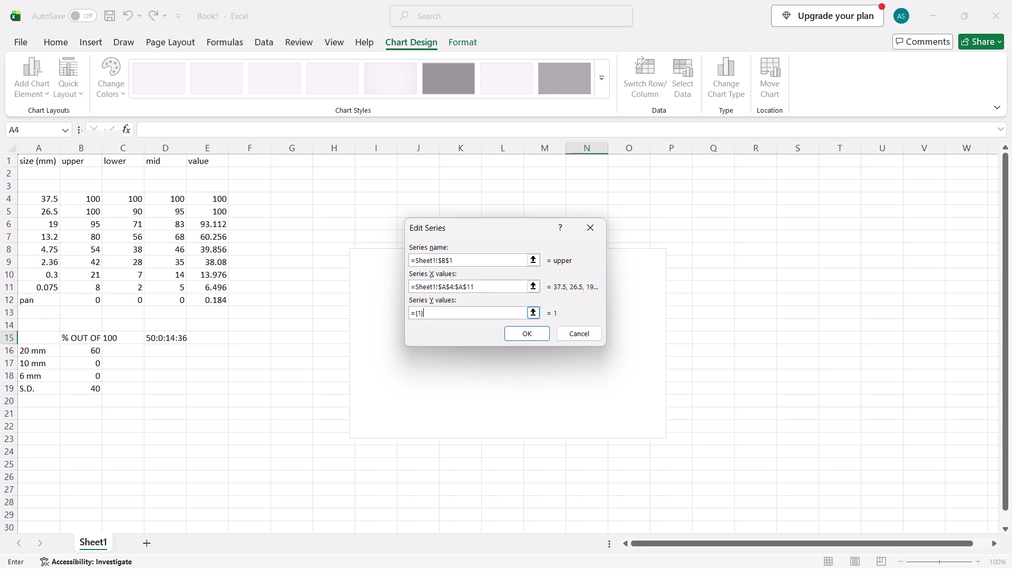
key("BackSpace")
key("BackSpace")
key("BackSpace")
left_click_drag(91, 198, 82, 281)
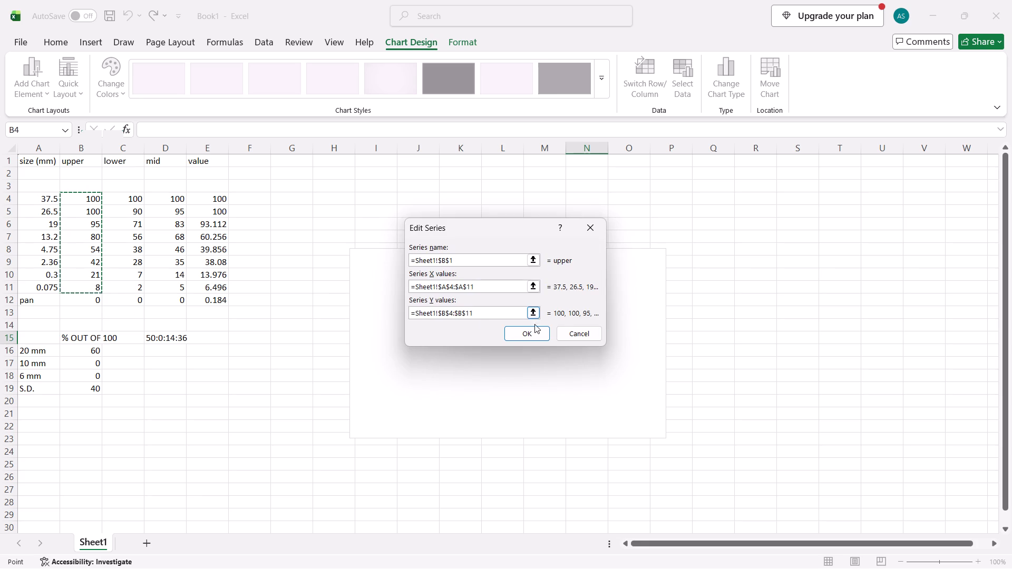
left_click(515, 339)
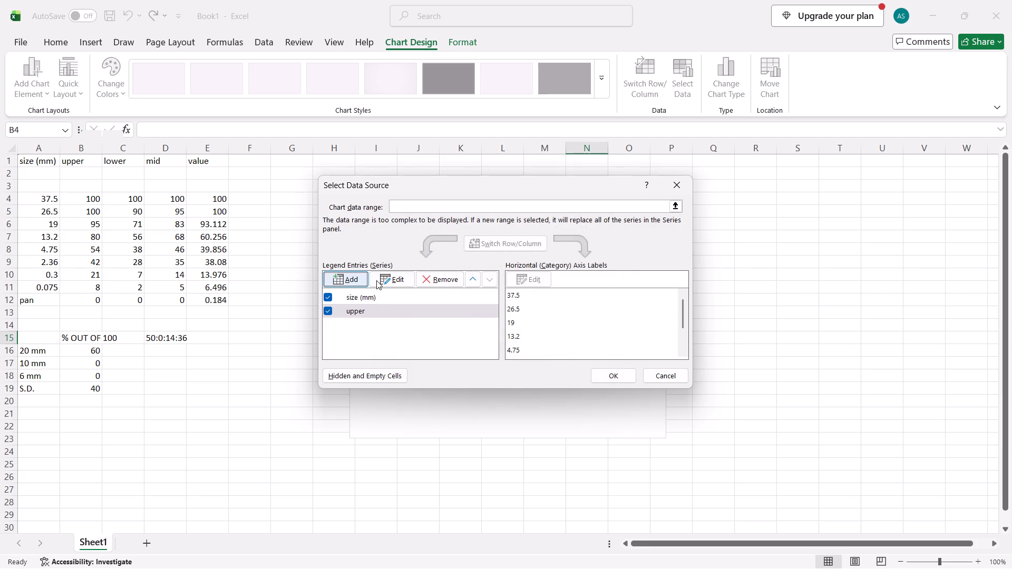
Add a chart series named from C1 (lower) with X values A4:A11 and Y values C4:C11.
left_click(331, 284)
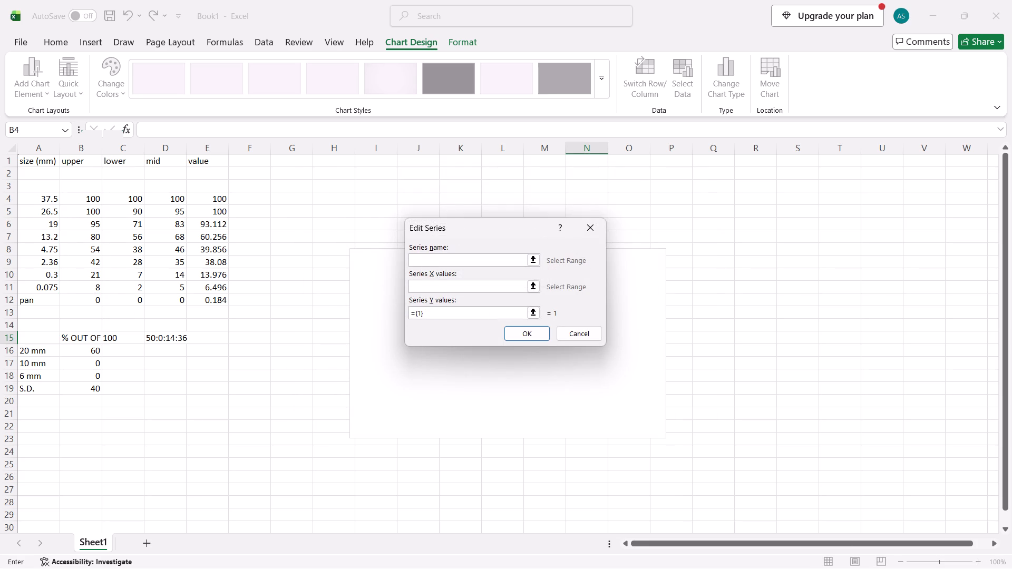
left_click(132, 161)
left_click(424, 287)
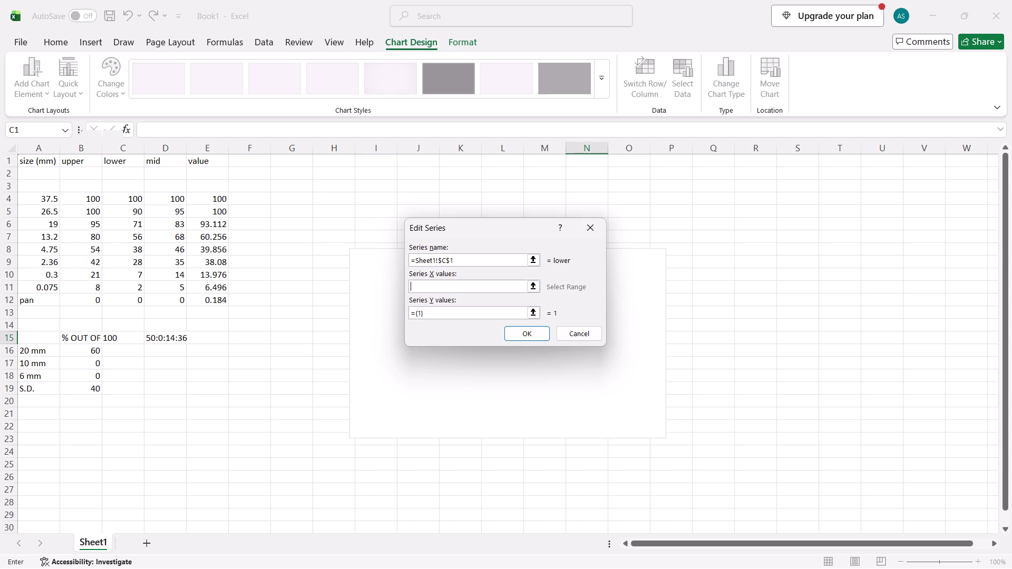
left_click_drag(50, 196, 50, 211)
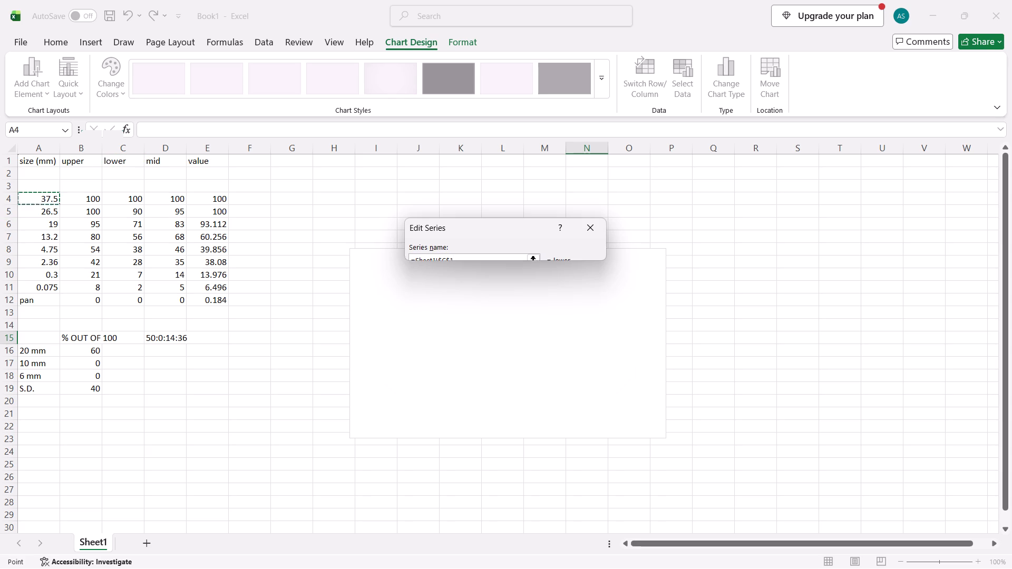
left_click_drag(50, 211, 47, 290)
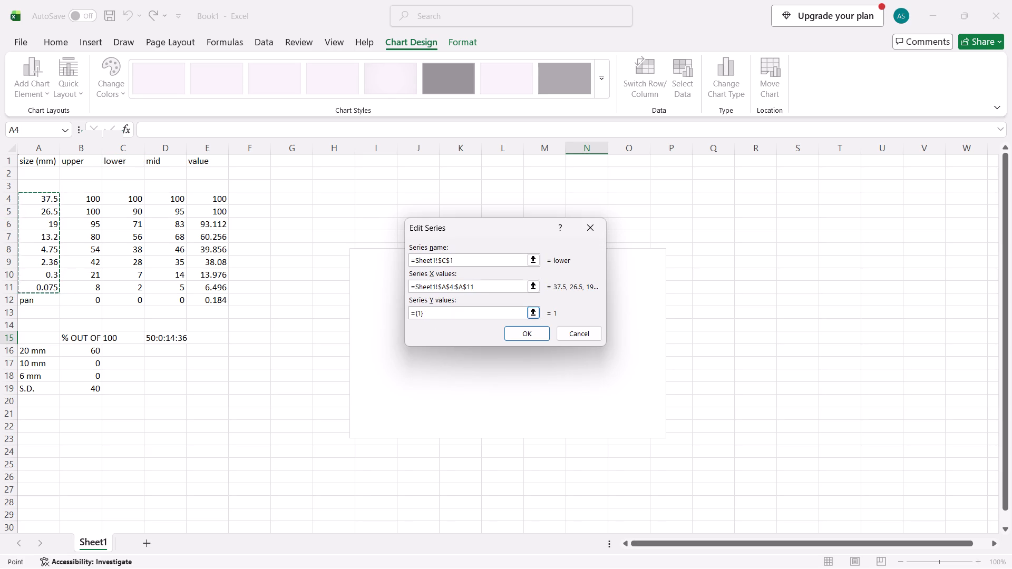
left_click_drag(433, 311, 403, 321)
left_click_drag(118, 203, 122, 214)
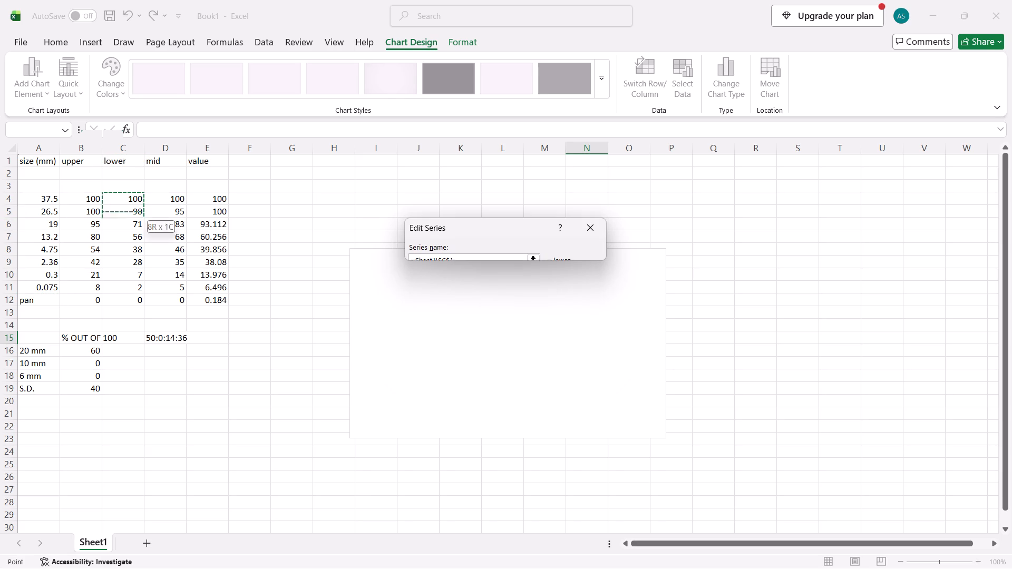
left_click_drag(122, 214, 122, 291)
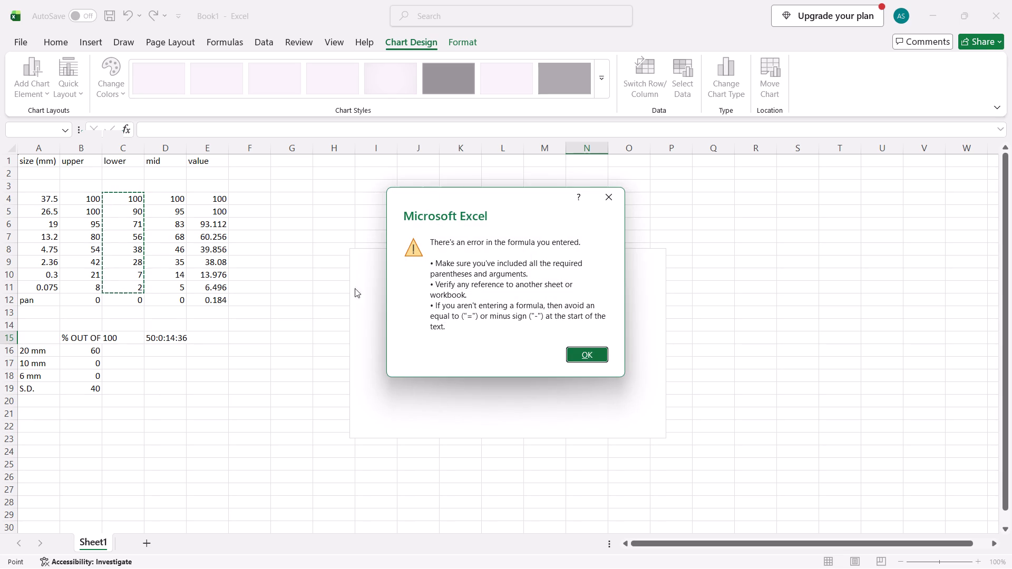
left_click(601, 203)
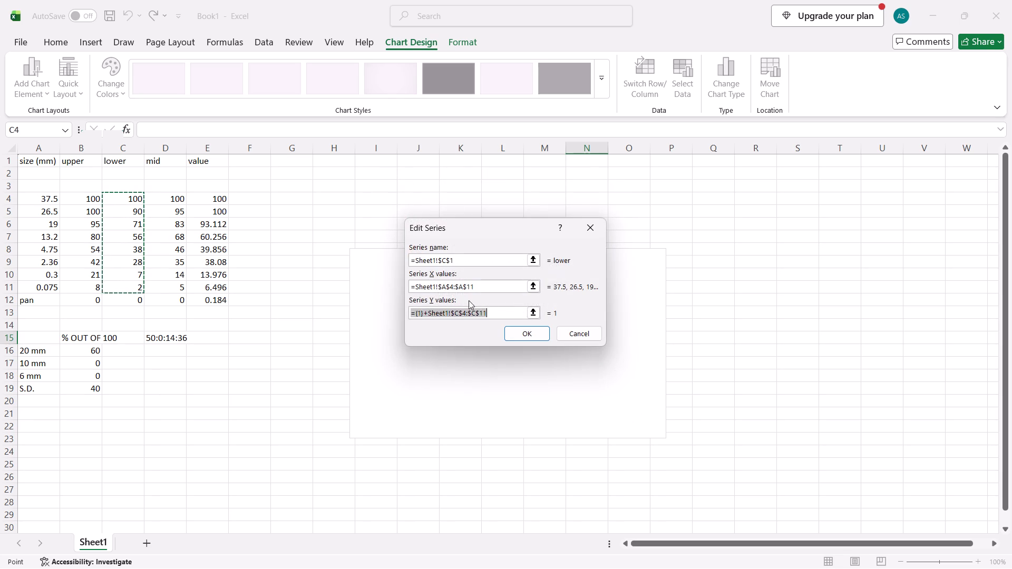
left_click(427, 313)
key("BackSpace")
key("BackSpace")
key("BackSpace")
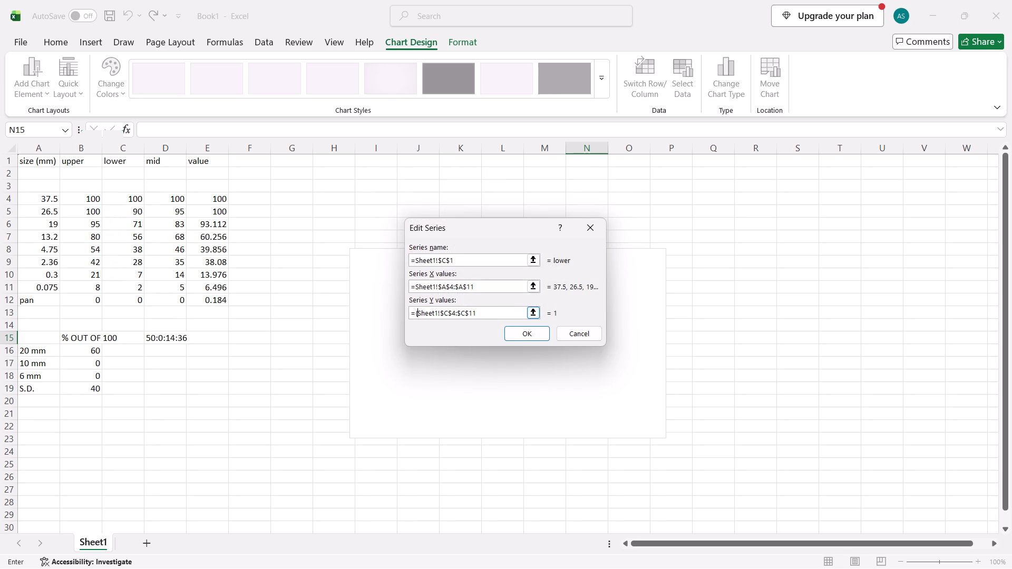
key("BackSpace")
key("Return")
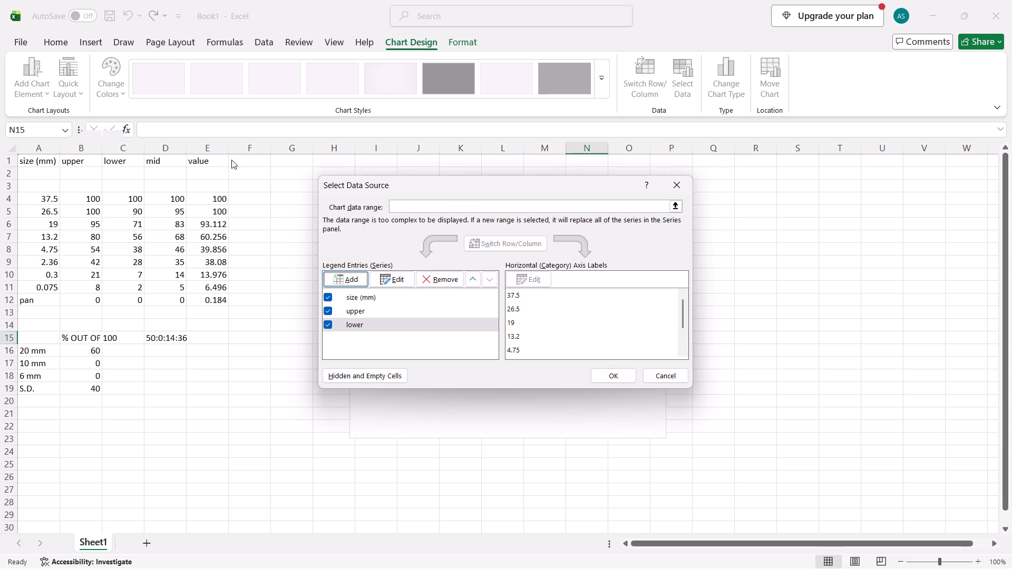
Add a chart series named from D1 (mid) with X values A4:A11 and Y values D4:D11.
left_click(331, 284)
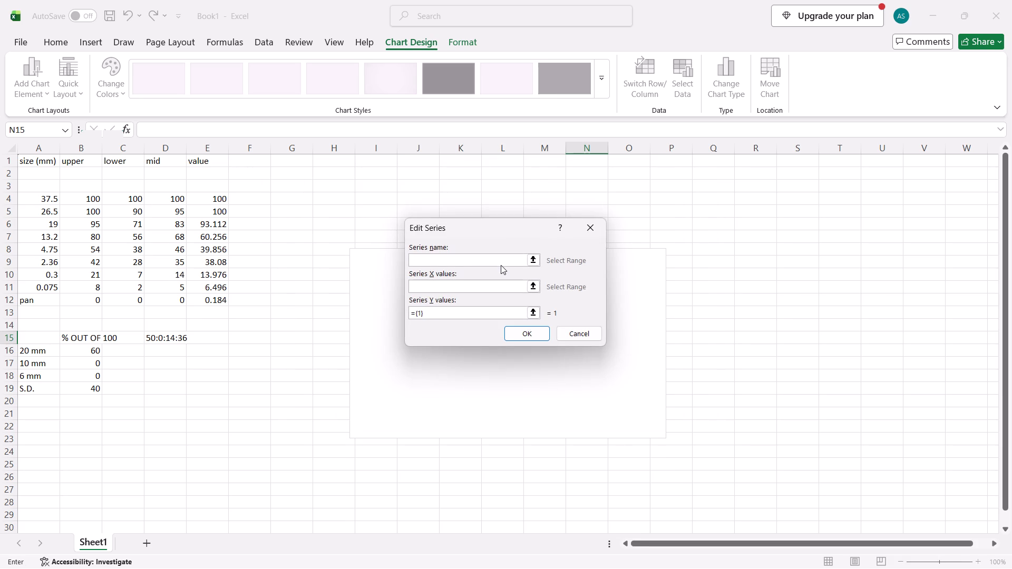
left_click(161, 160)
left_click_drag(40, 200, 42, 282)
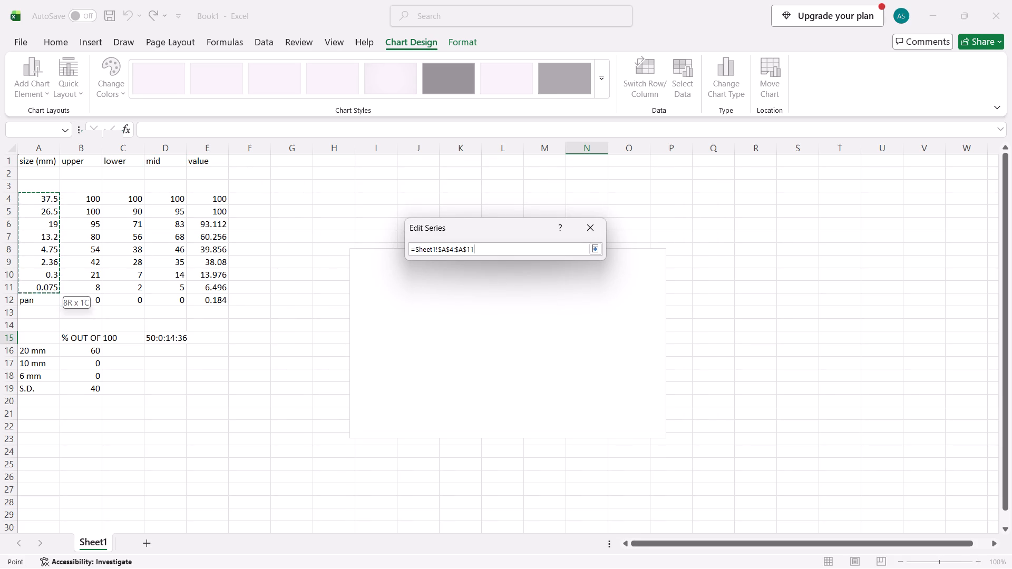
left_click_drag(42, 282, 42, 283)
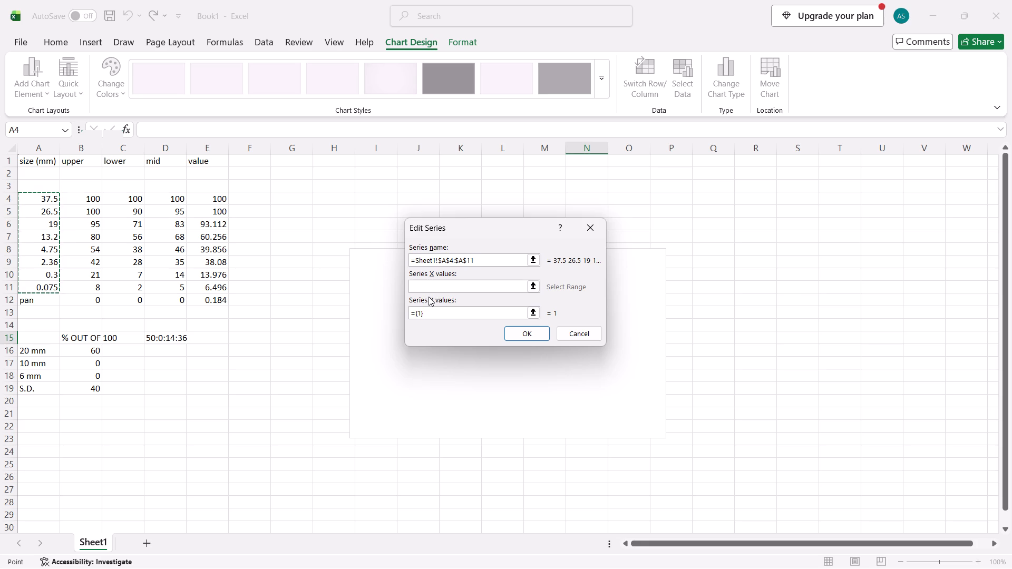
left_click(152, 163)
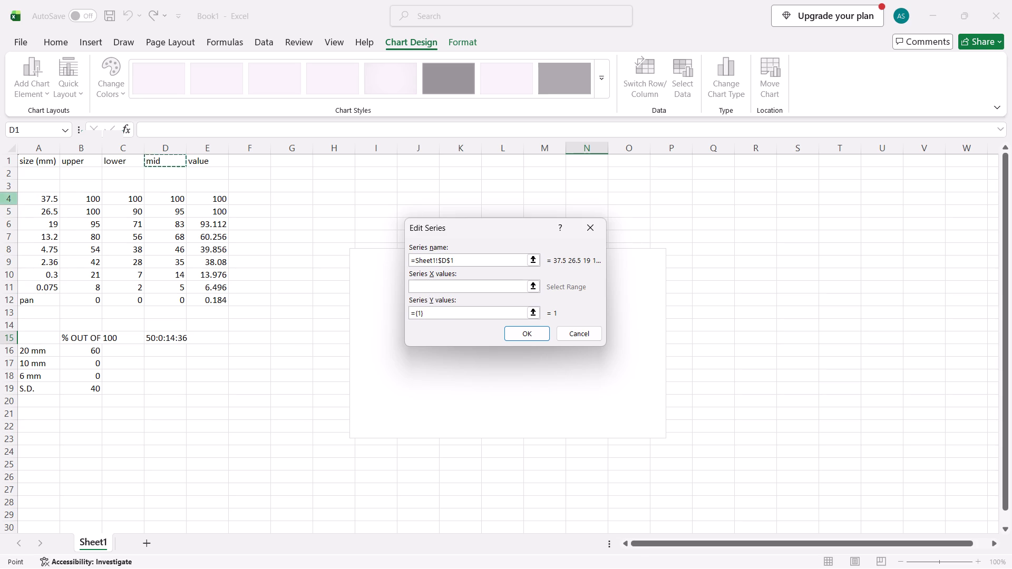
left_click(427, 285)
left_click_drag(50, 203, 35, 287)
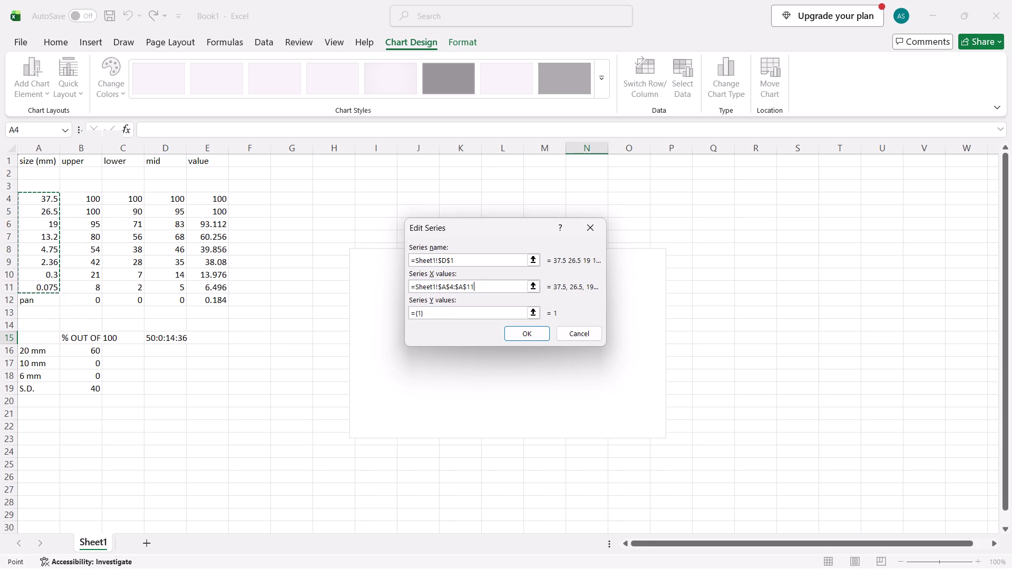
left_click(430, 310)
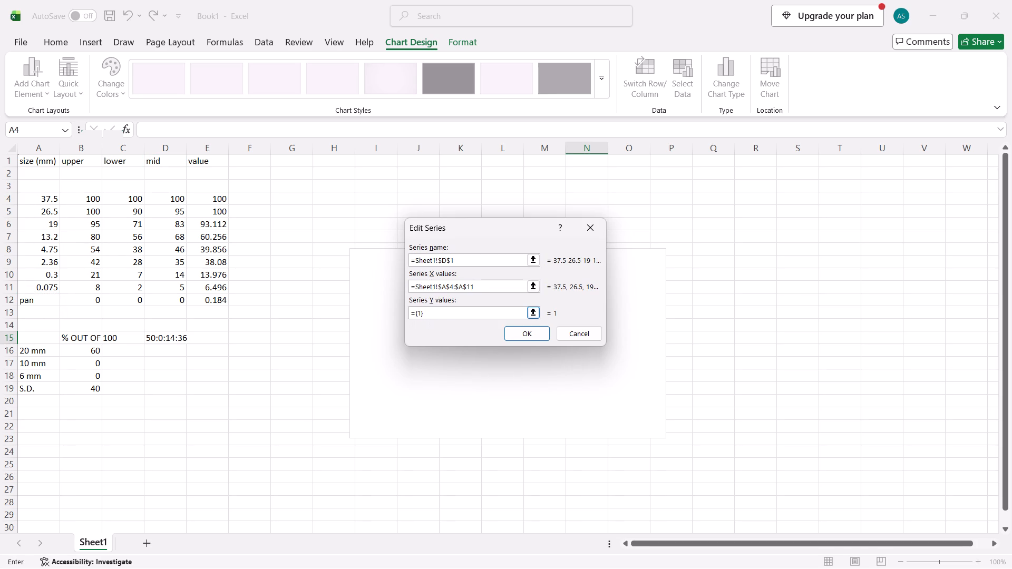
key("BackSpace")
key("BackSpace")
key("BackSpace")
left_click_drag(169, 199, 170, 287)
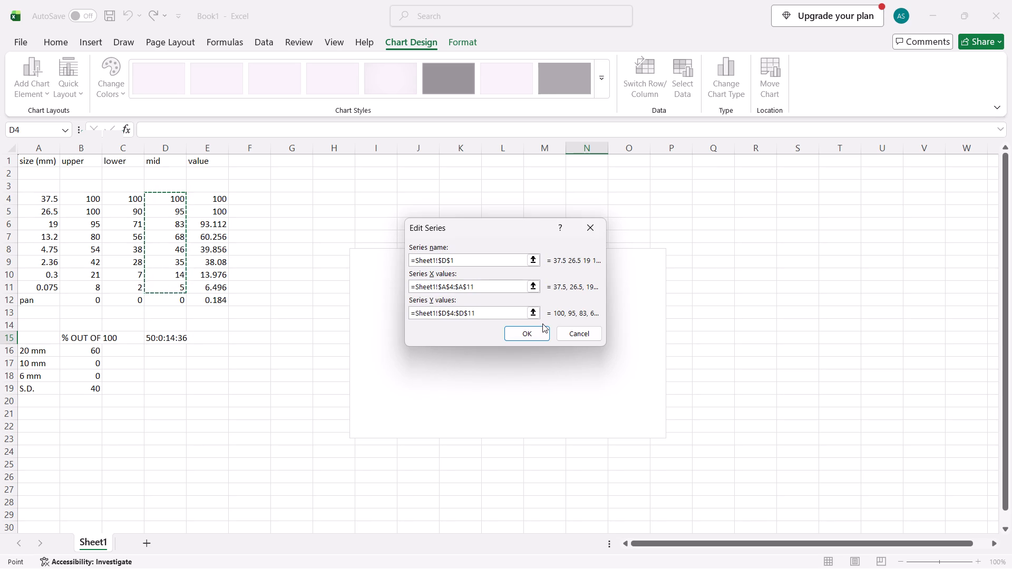
left_click(541, 331)
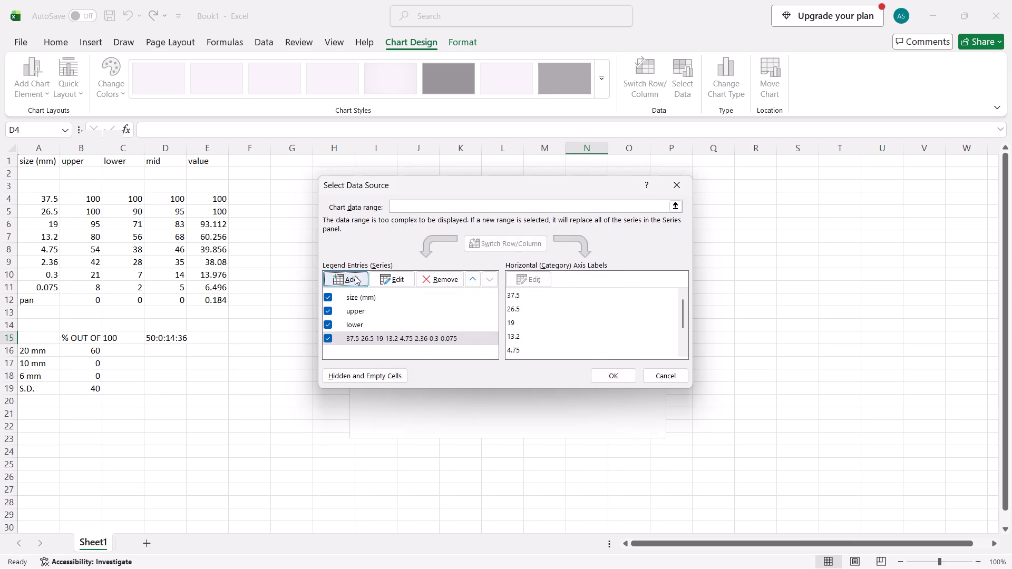
Add a chart series named from E1 (value) with X values A4:A11 and Y values E4:E12.
left_click(354, 276)
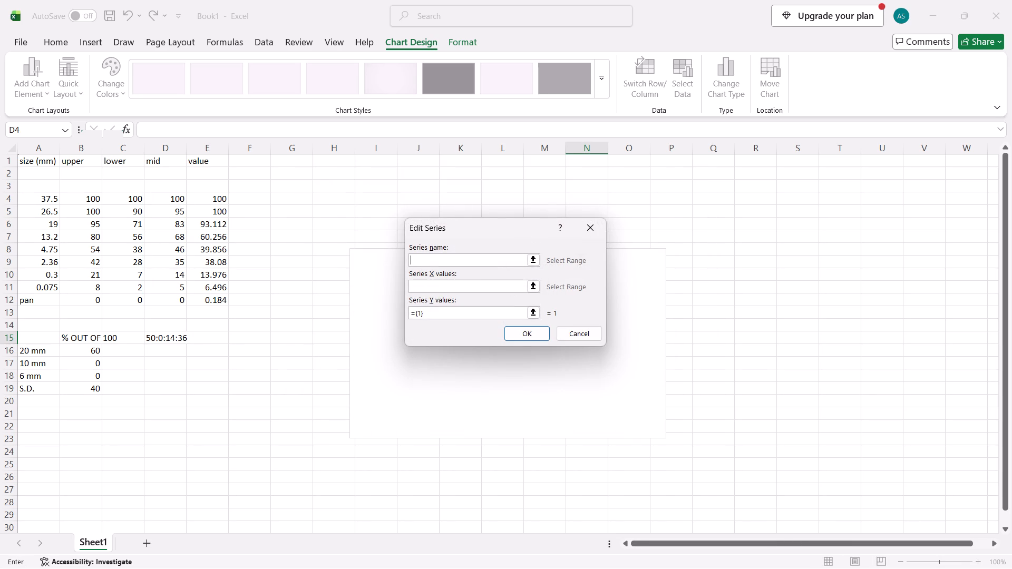
left_click(196, 165)
left_click(452, 293)
left_click(449, 282)
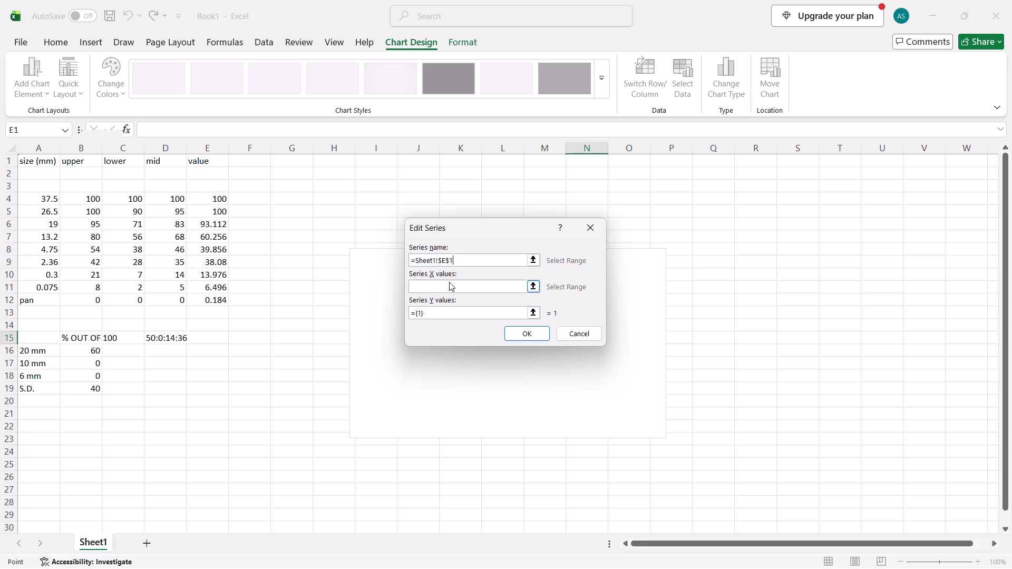
left_click_drag(37, 197, 51, 286)
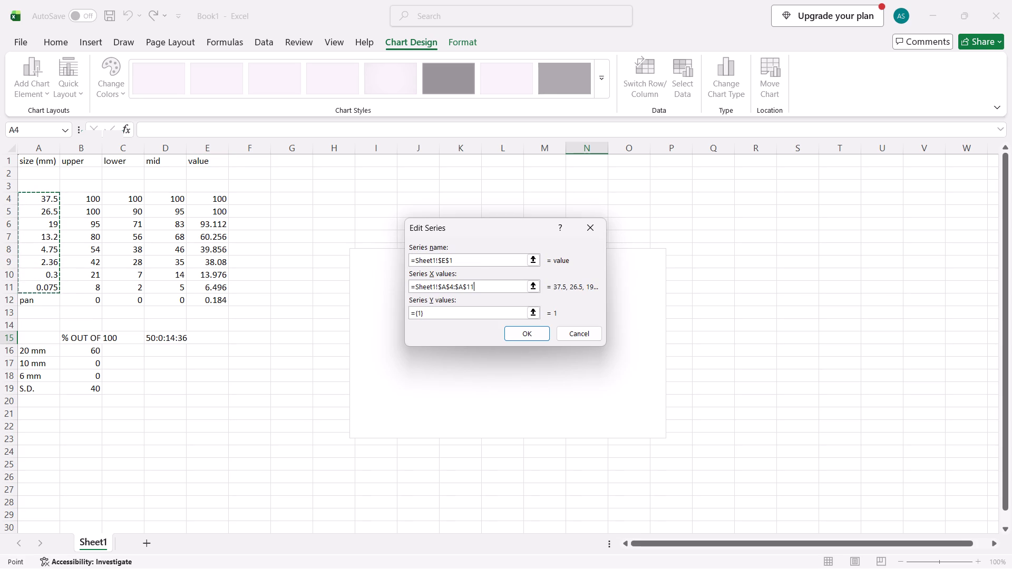
left_click(446, 306)
key("BackSpace")
left_click(445, 308)
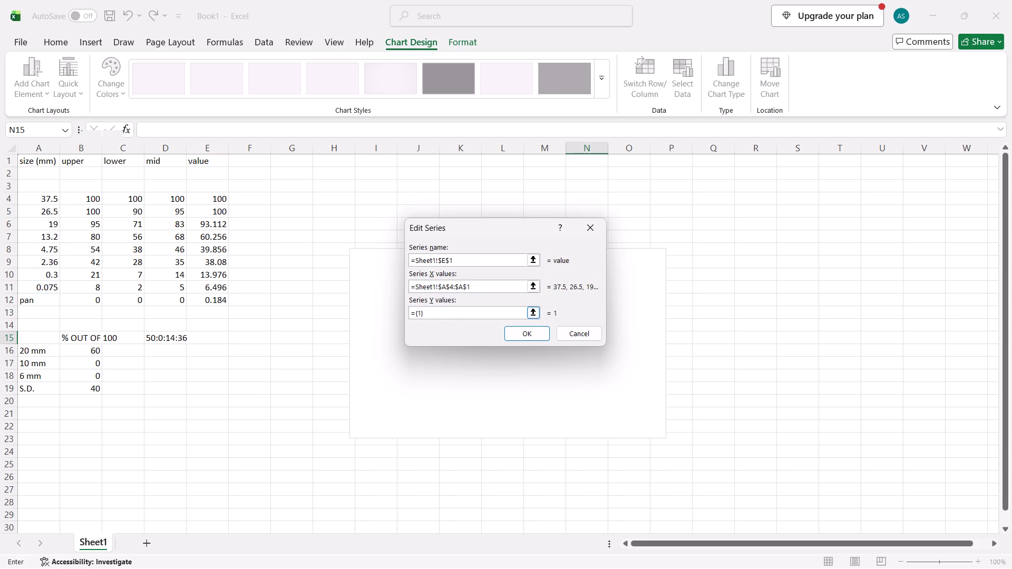
key("BackSpace")
key("BackSpace")
key("BackSpace")
left_click_drag(216, 200, 220, 300)
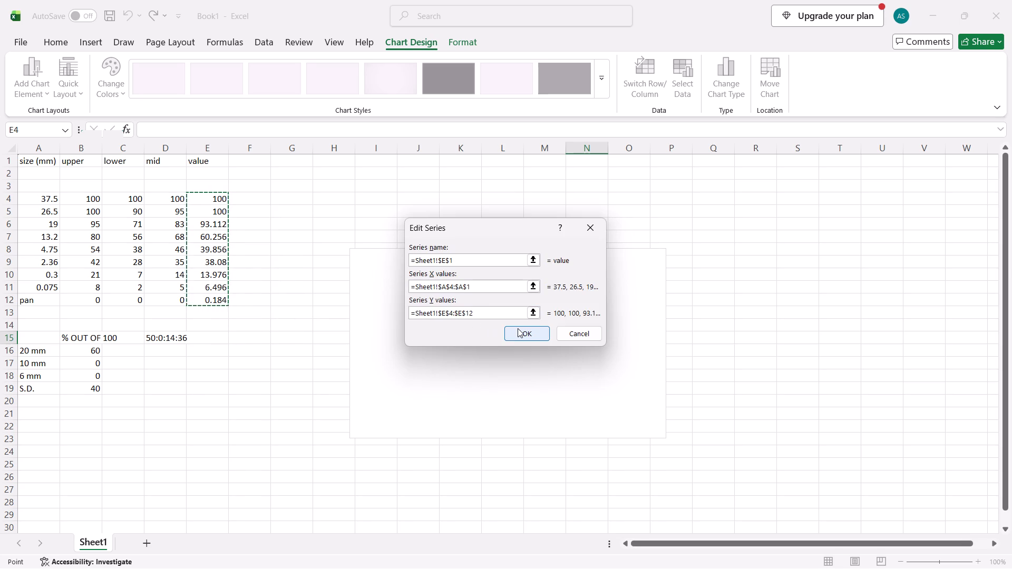
left_click(518, 328)
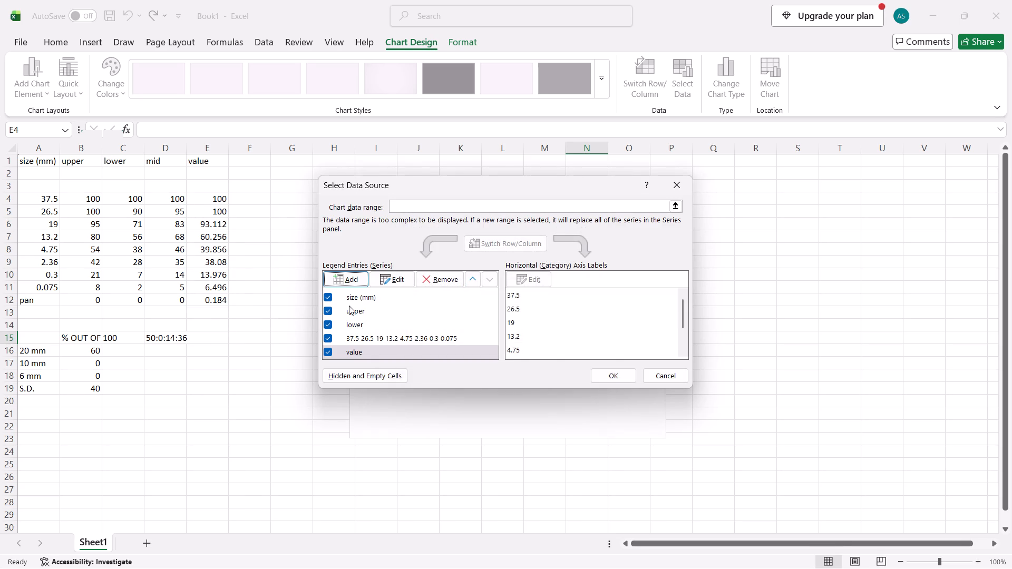
Change the value series' Y values to E4:E11 and accept the chart's data source.
right_click(378, 349)
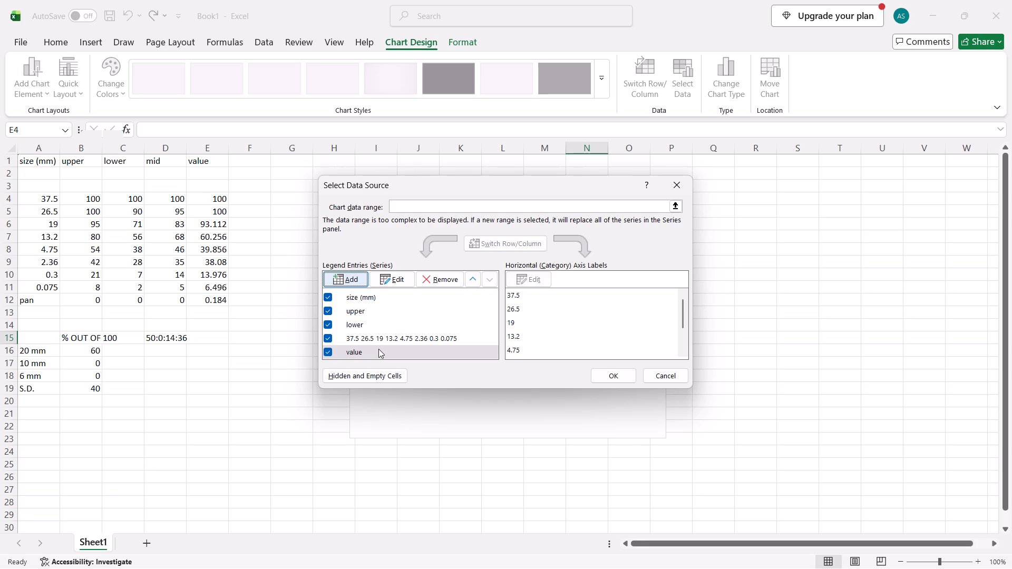
left_click(384, 276)
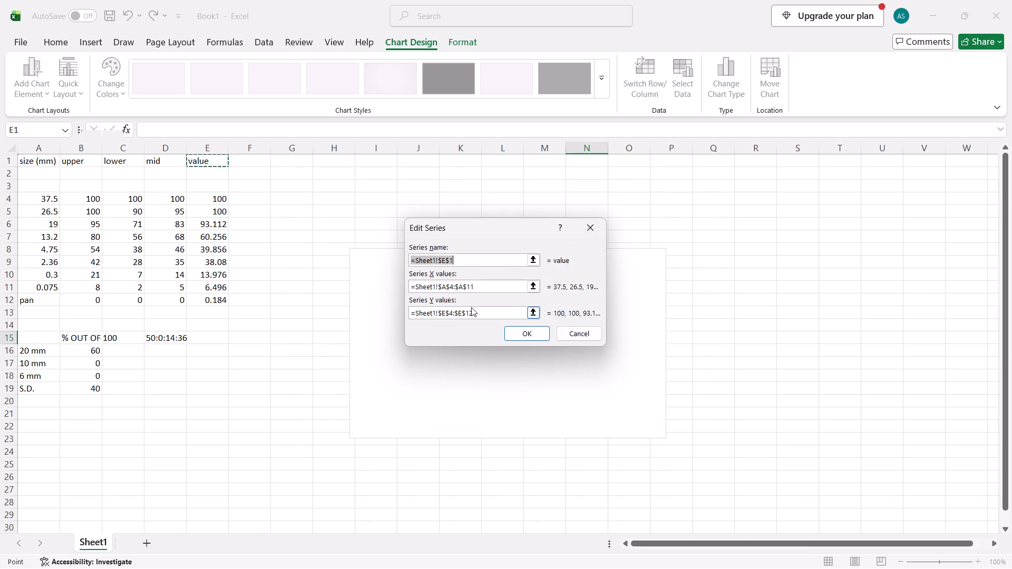
left_click(475, 311)
left_click_drag(475, 311, 393, 329)
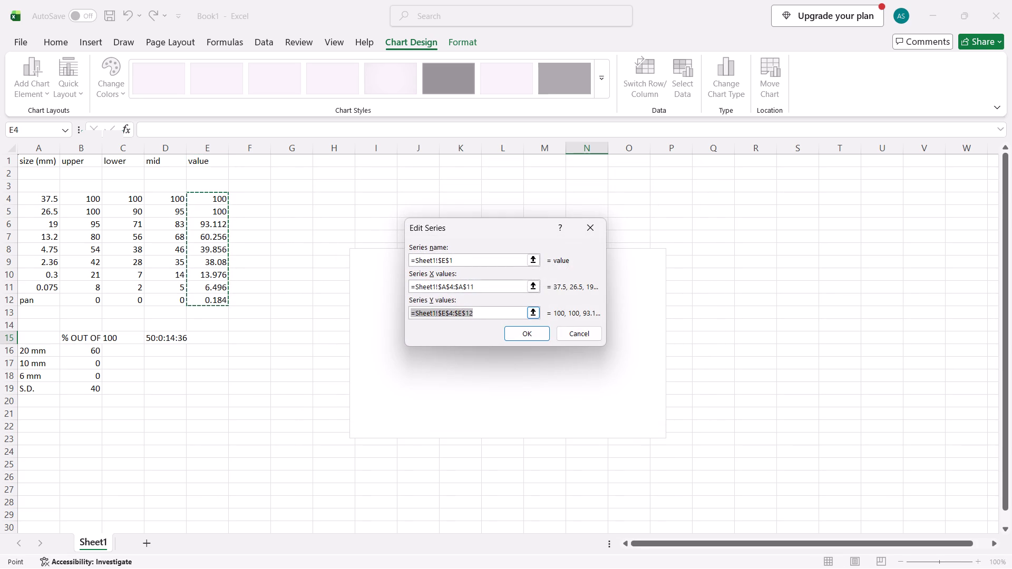
left_click_drag(393, 329, 415, 325)
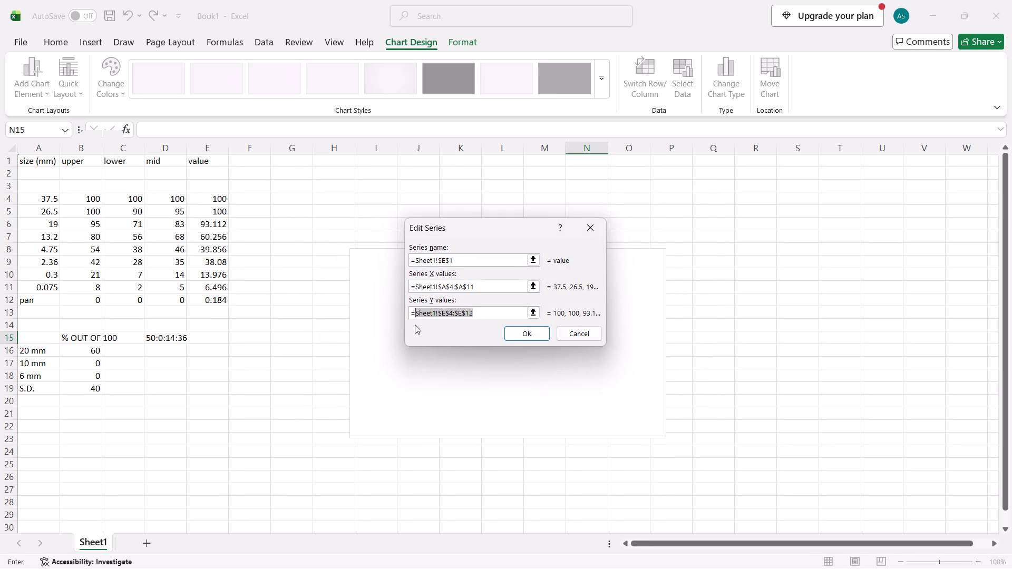
key("BackSpace")
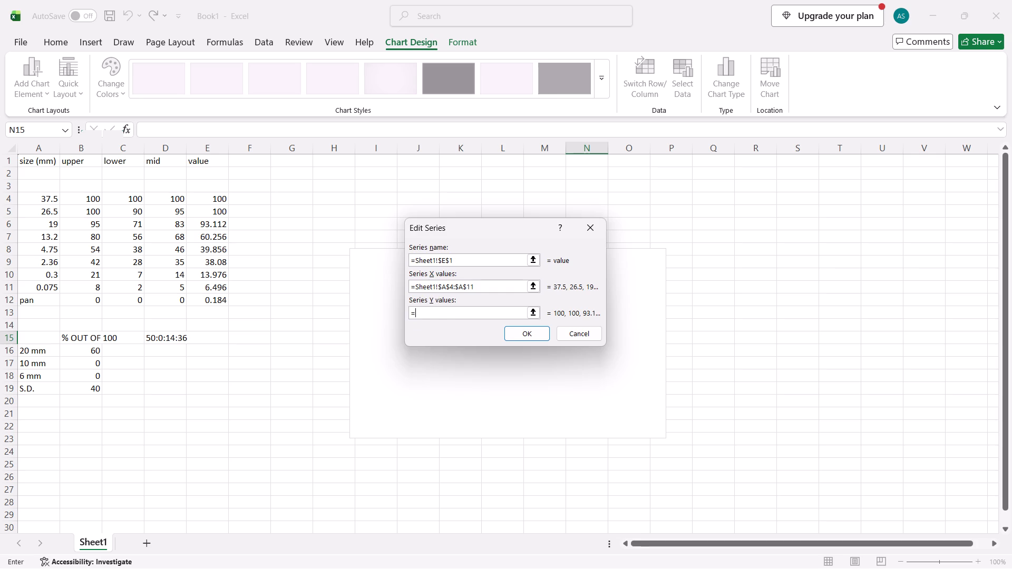
left_click_drag(211, 199, 214, 287)
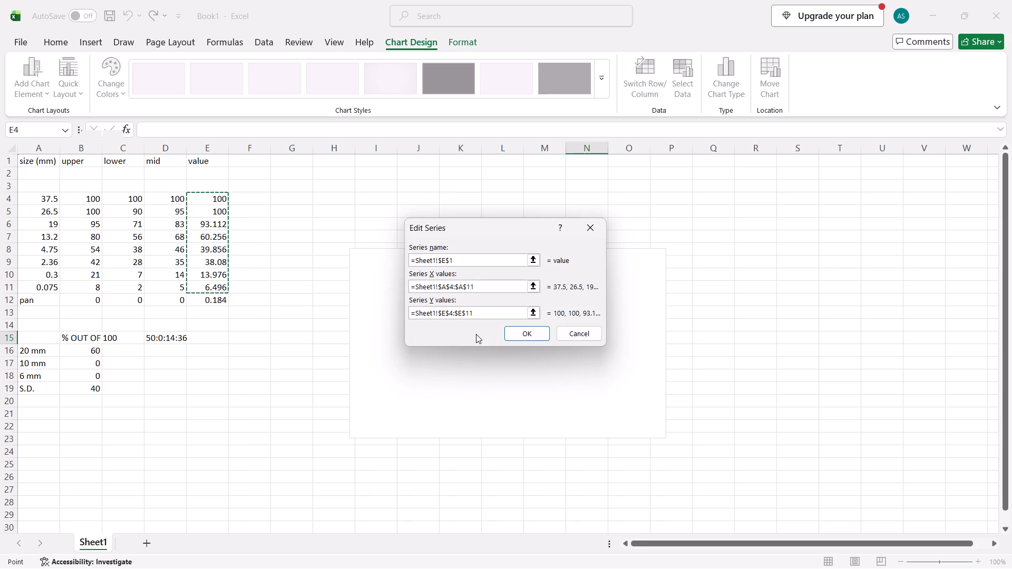
left_click(523, 330)
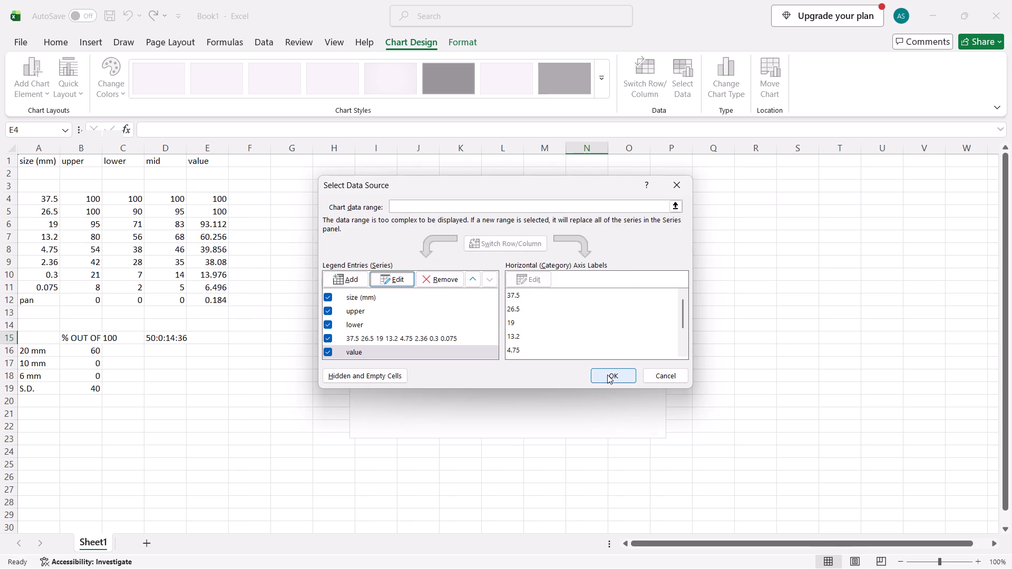
left_click(607, 375)
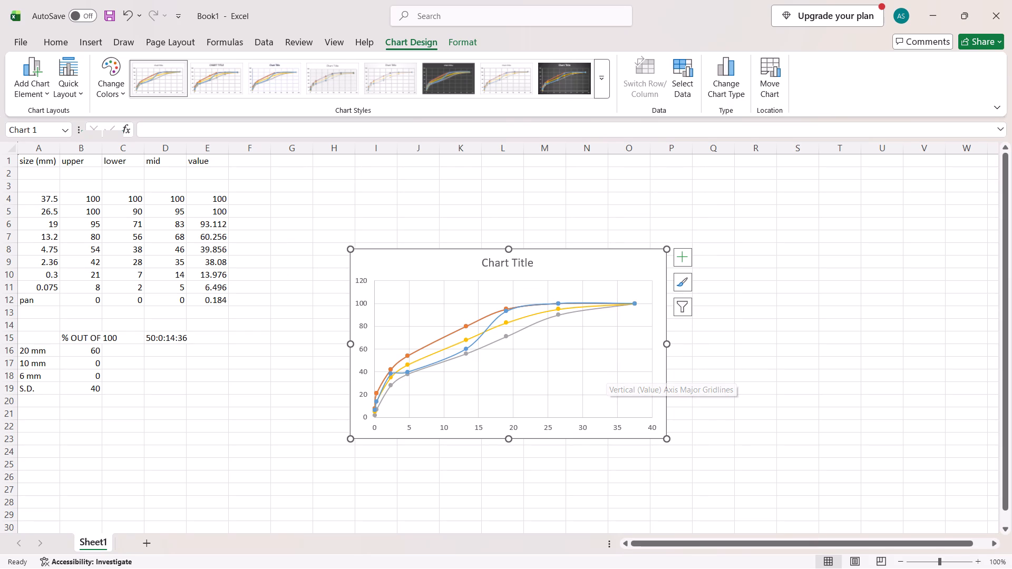
Format the chart's horizontal axis with a base 10 logarithmic scale.
right_click(585, 425)
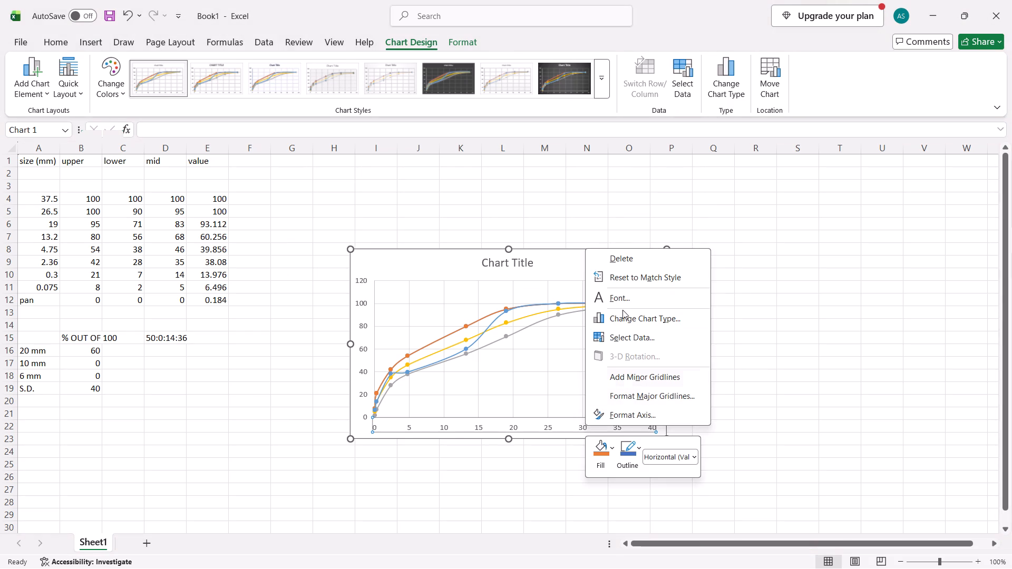
left_click(630, 407)
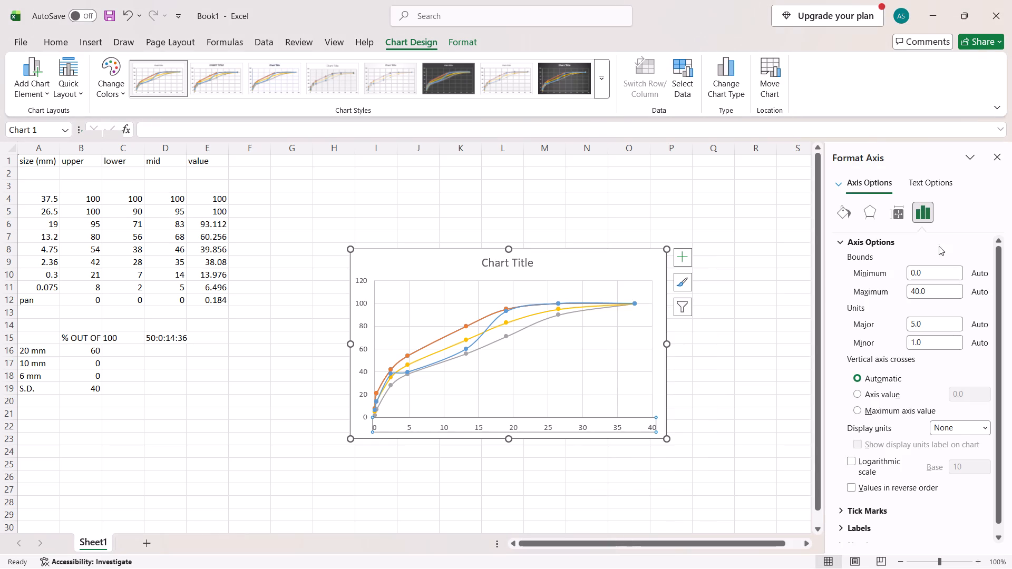
scroll(918, 336, "down", 2)
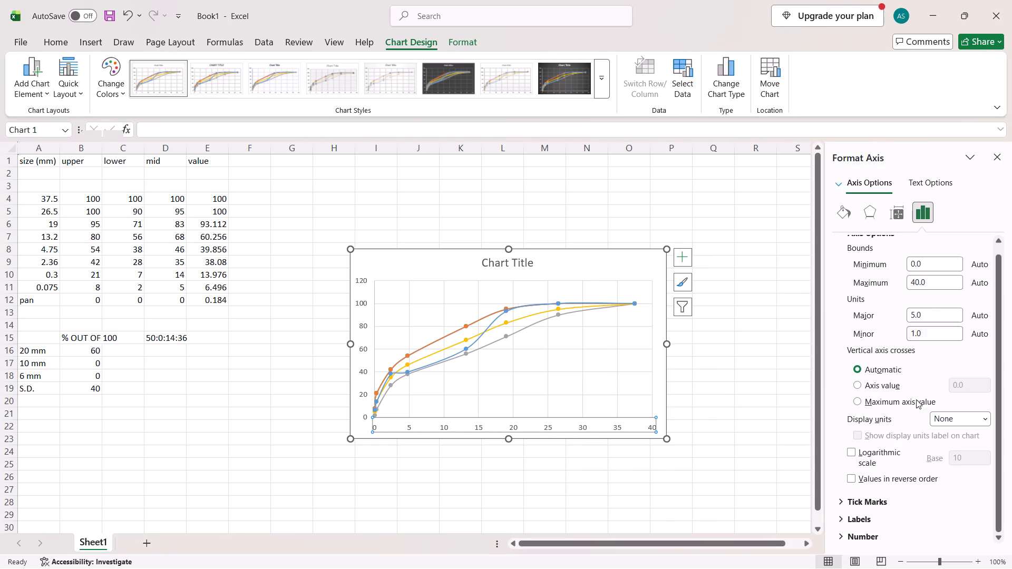
left_click(848, 473)
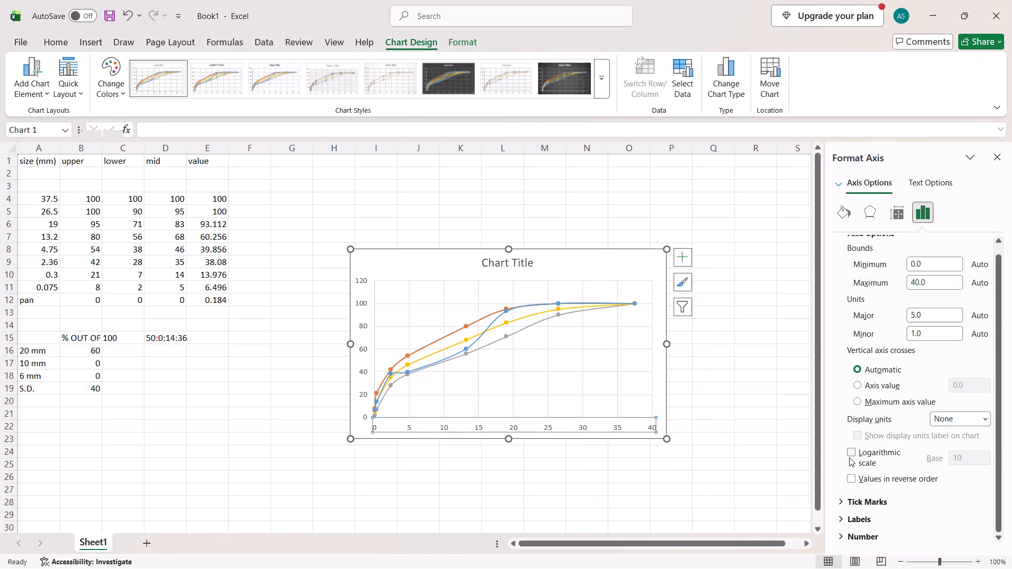
left_click(849, 456)
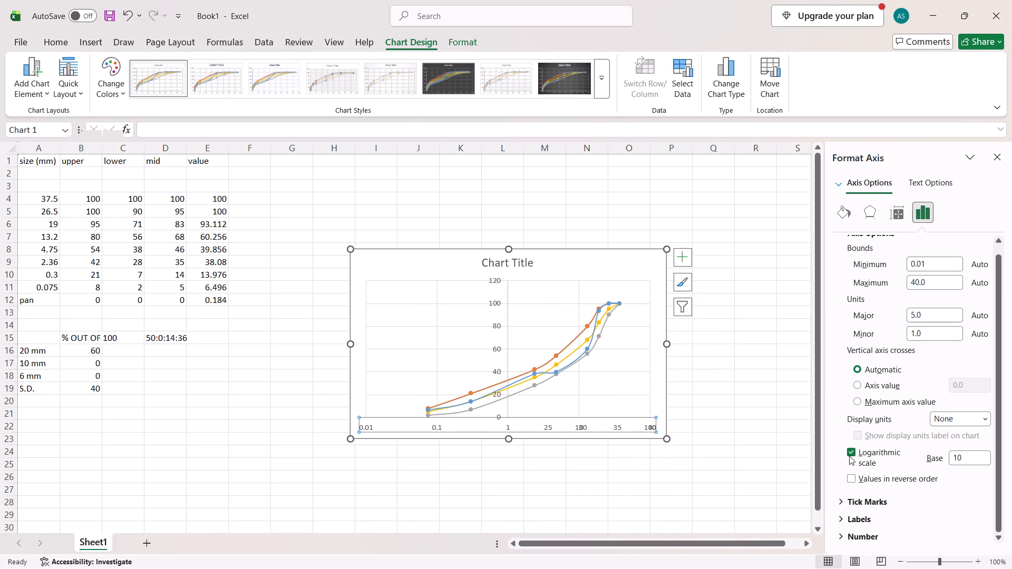
Set the vertical axis label position to Low, then deselect the chart.
left_click(505, 308)
right_click(505, 308)
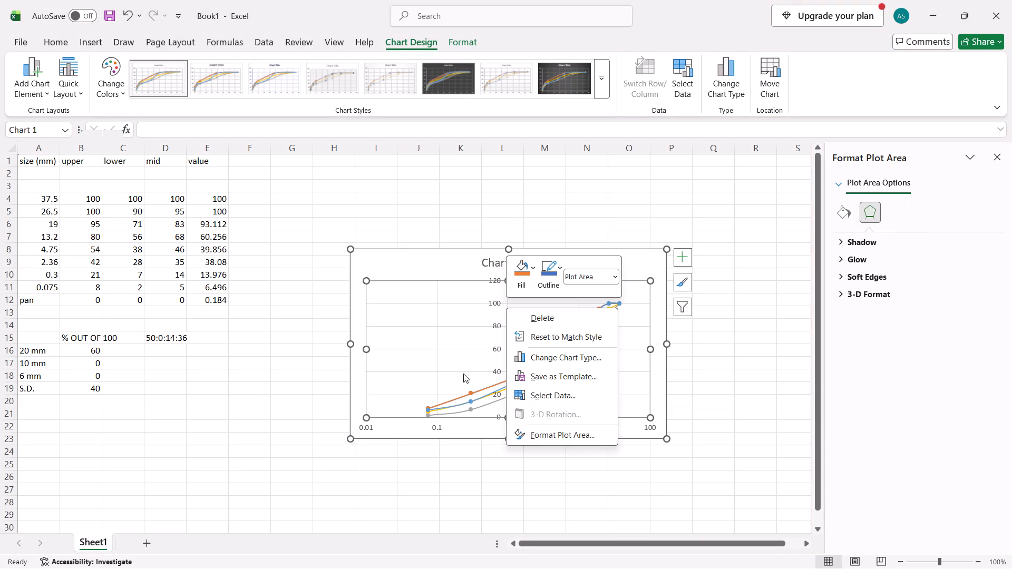
left_click(435, 330)
right_click(507, 321)
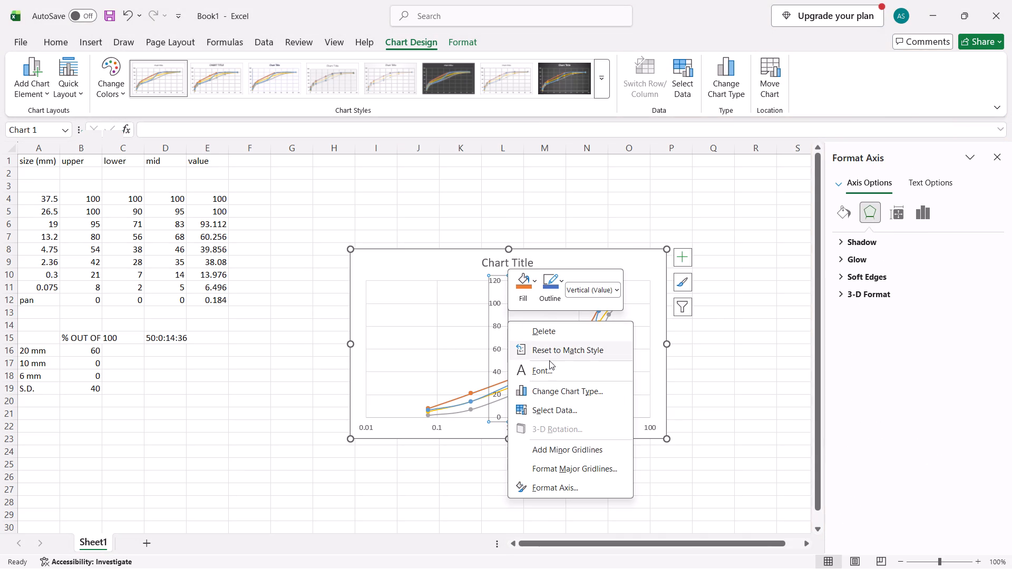
left_click(922, 215)
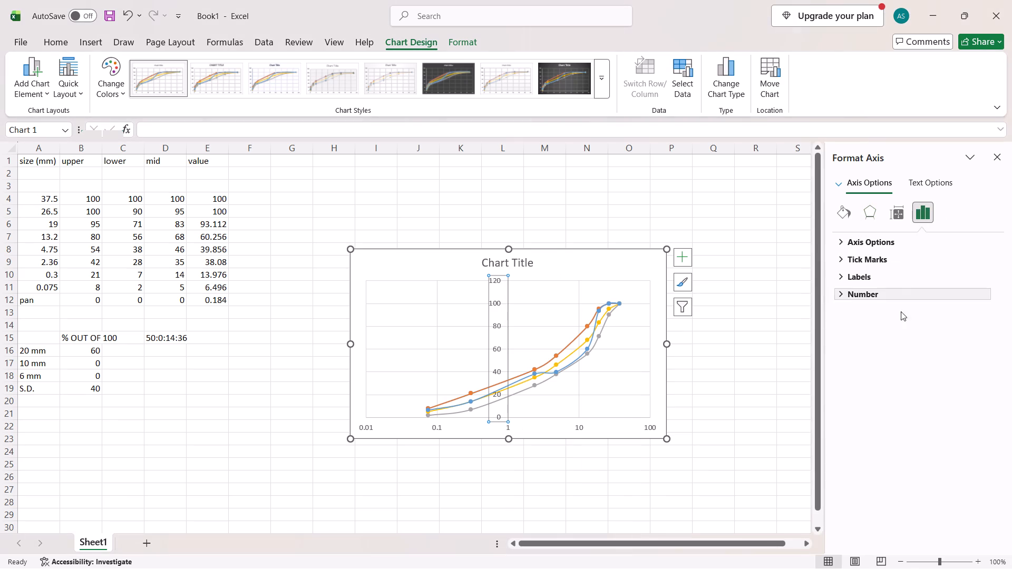
left_click(854, 247)
scroll(882, 344, "down", 2)
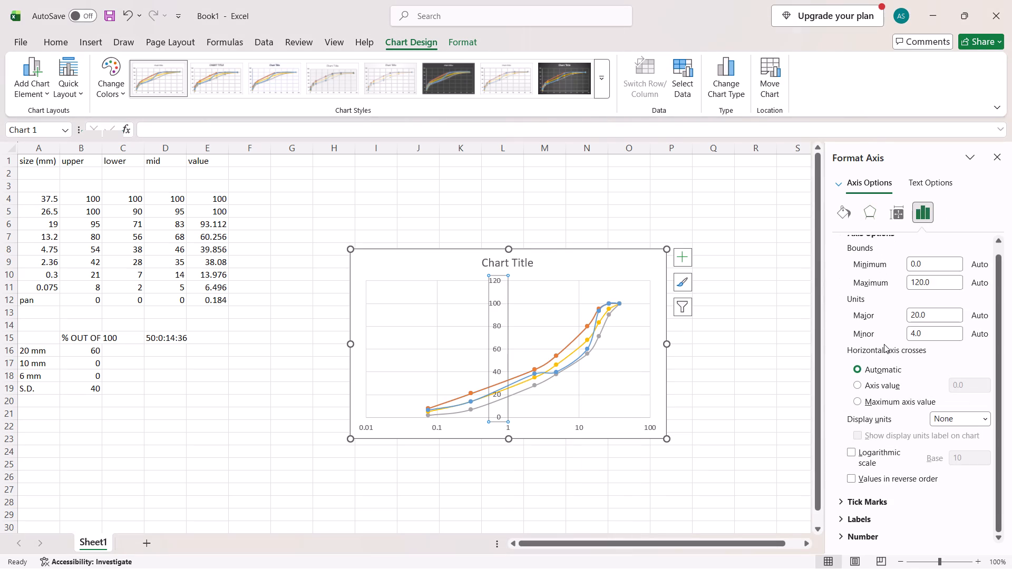
scroll(882, 360, "down", 1)
scroll(893, 347, "up", 4)
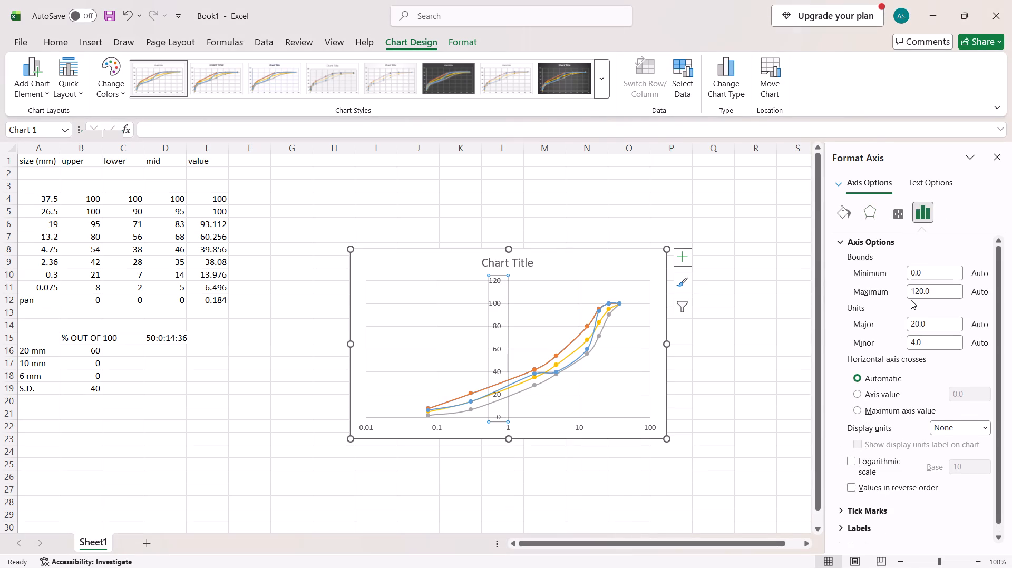
scroll(903, 352, "down", 2)
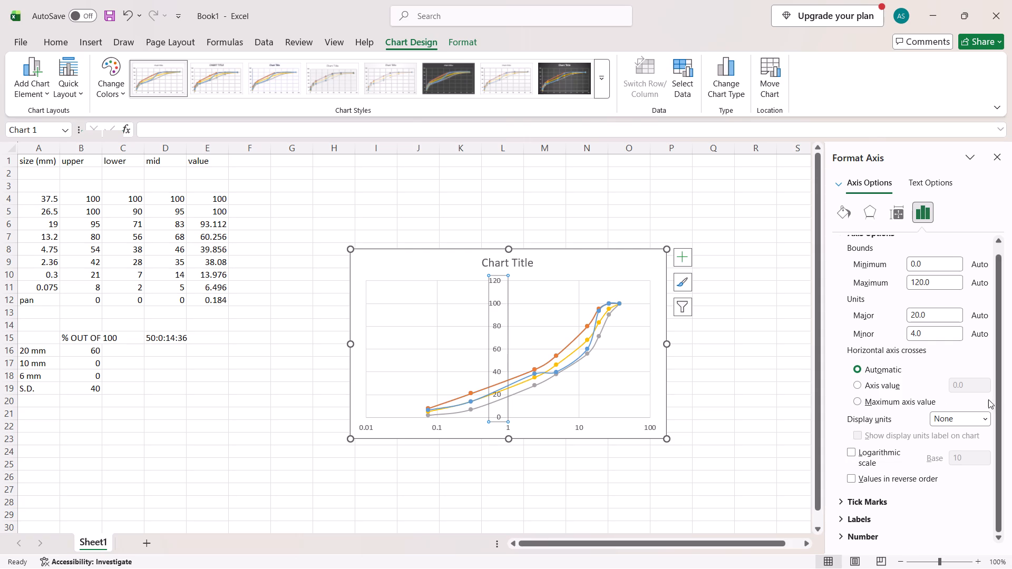
scroll(929, 503, "down", 2)
left_click(876, 493)
left_click(878, 508)
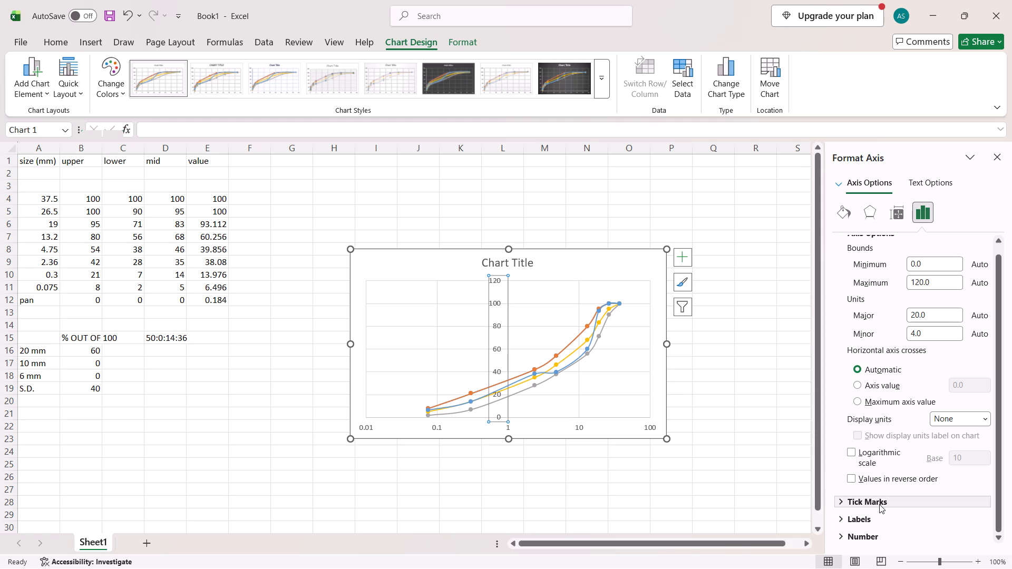
left_click(879, 504)
scroll(881, 508, "down", 5)
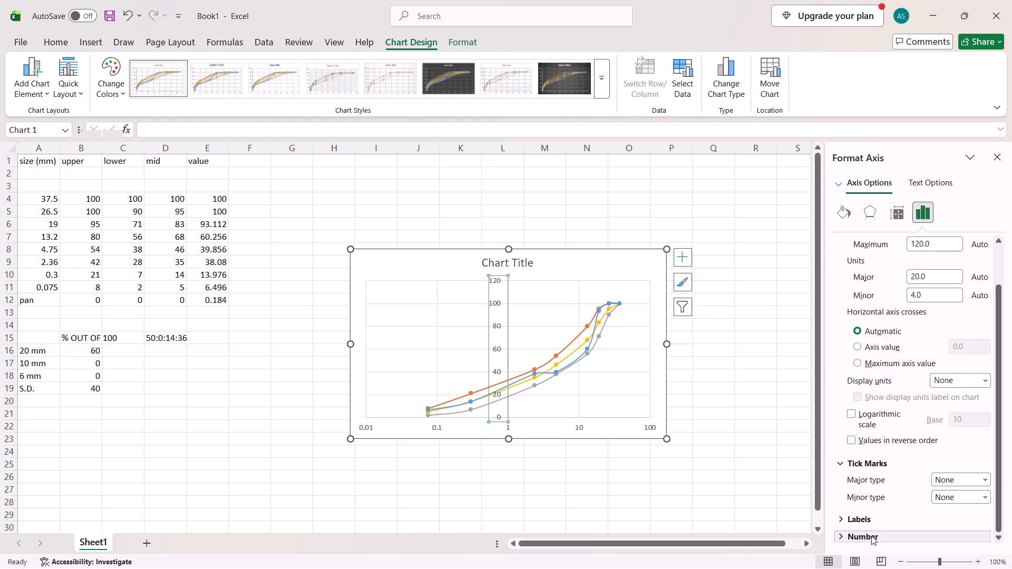
left_click(871, 536)
scroll(875, 517, "down", 7)
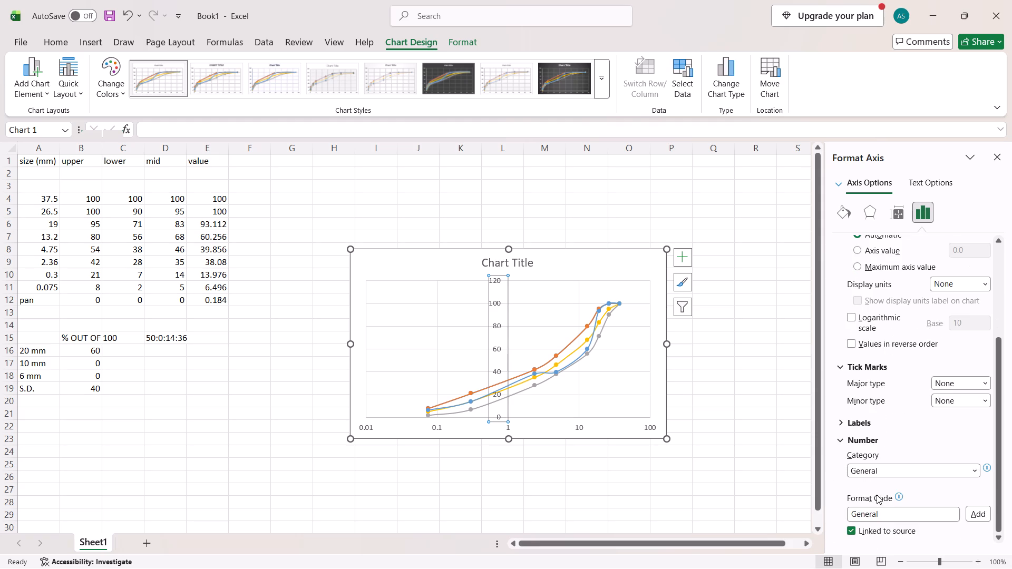
left_click(859, 424)
scroll(859, 424, "down", 3)
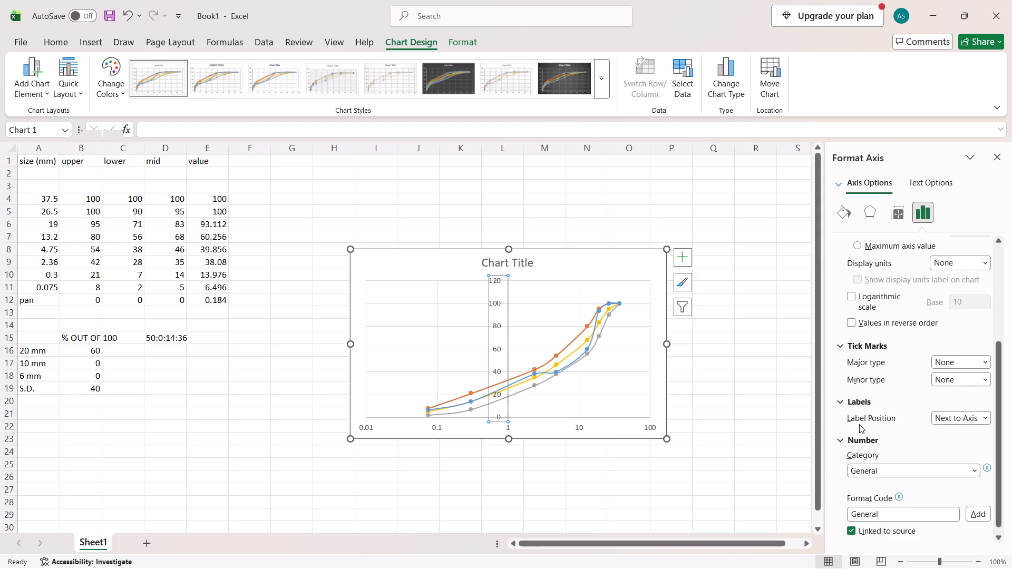
left_click(985, 417)
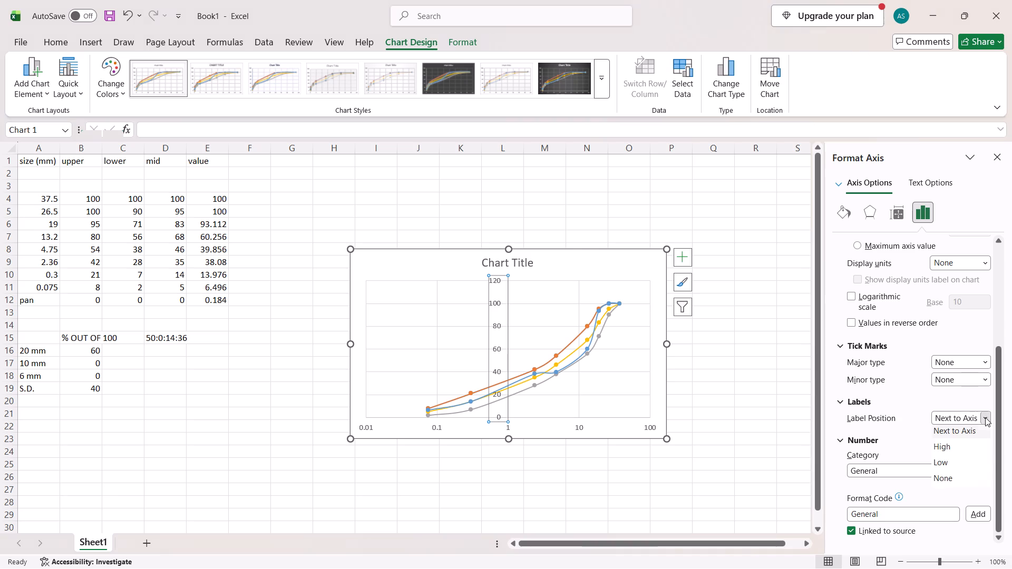
left_click(966, 467)
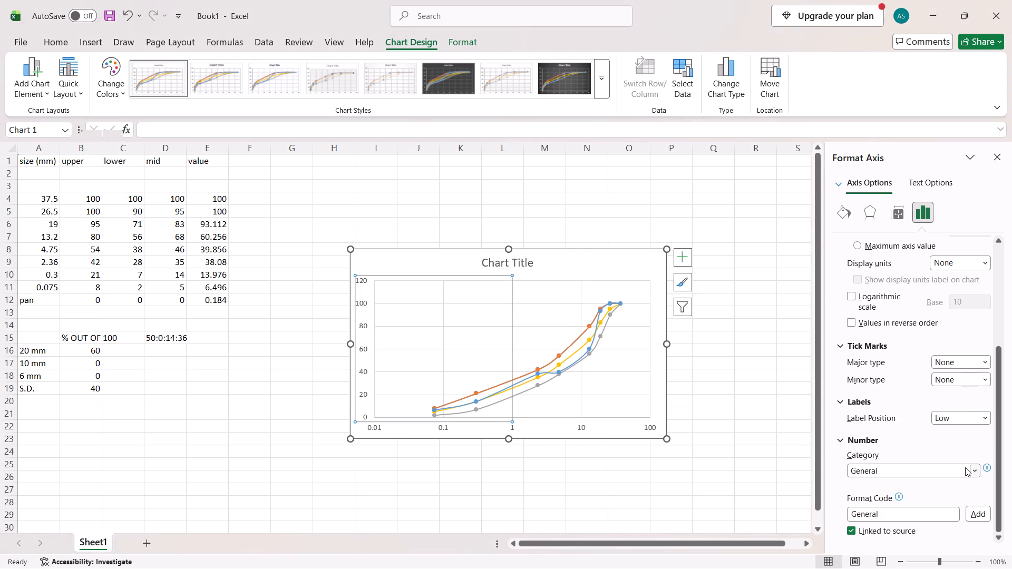
left_click(662, 200)
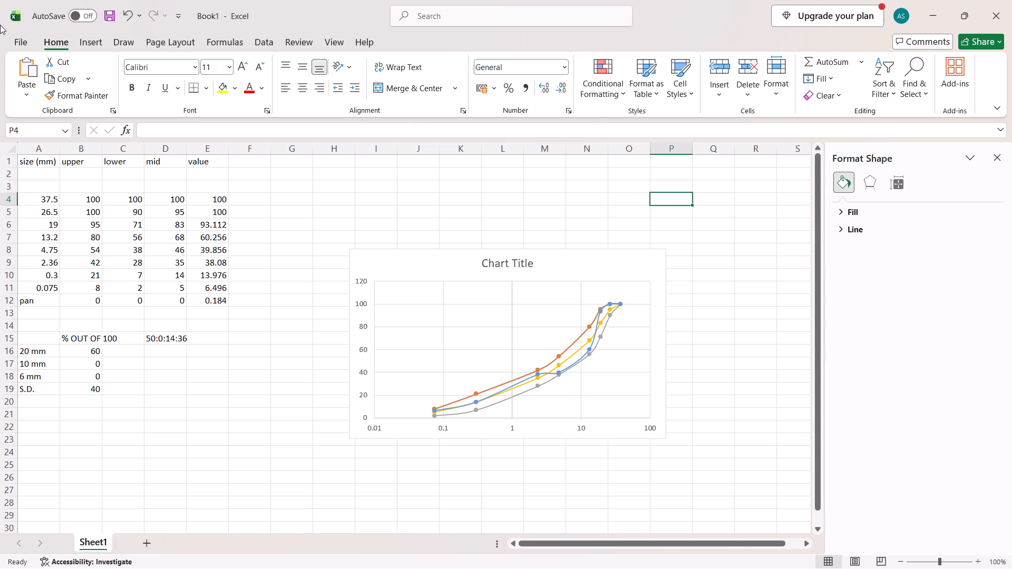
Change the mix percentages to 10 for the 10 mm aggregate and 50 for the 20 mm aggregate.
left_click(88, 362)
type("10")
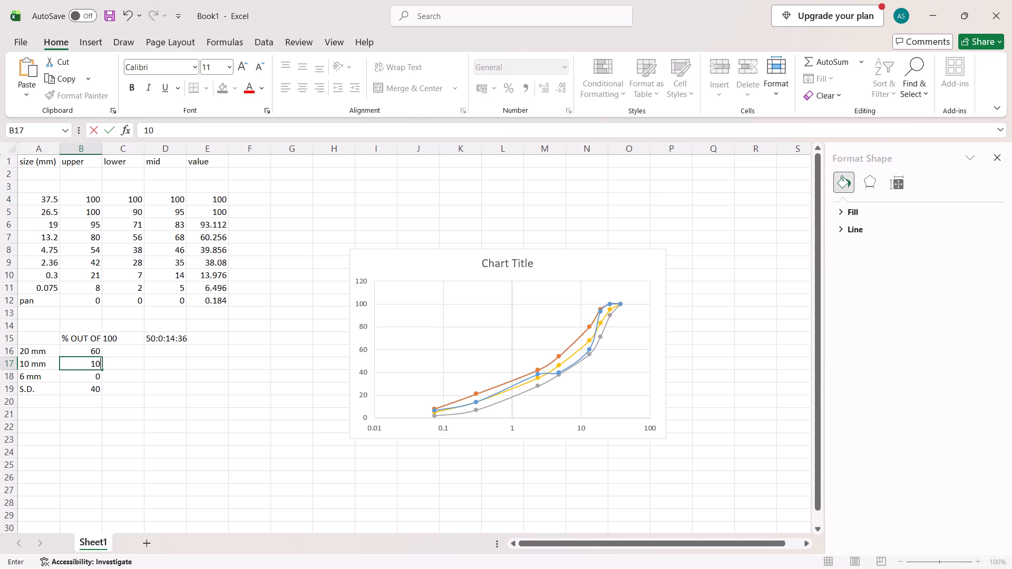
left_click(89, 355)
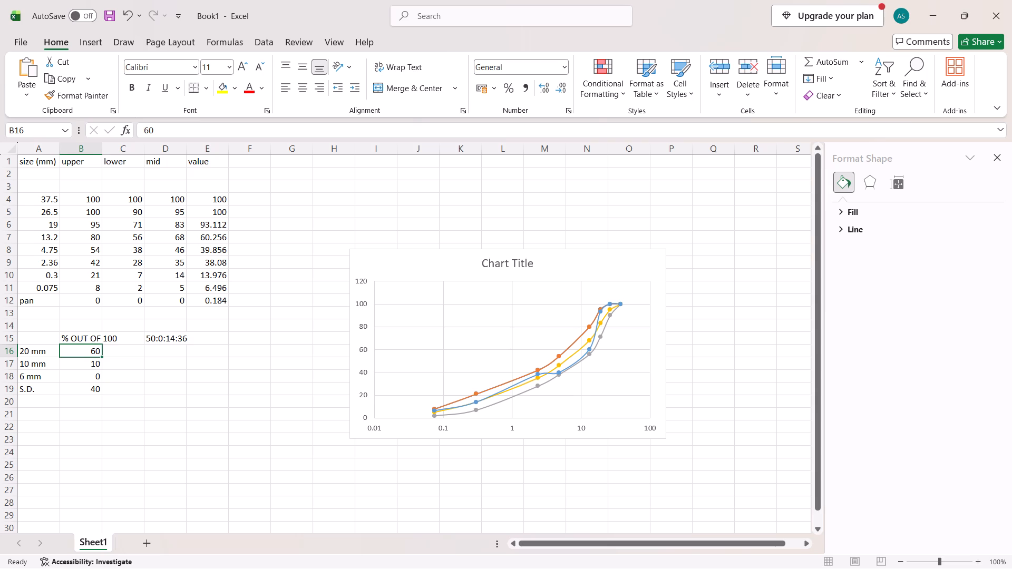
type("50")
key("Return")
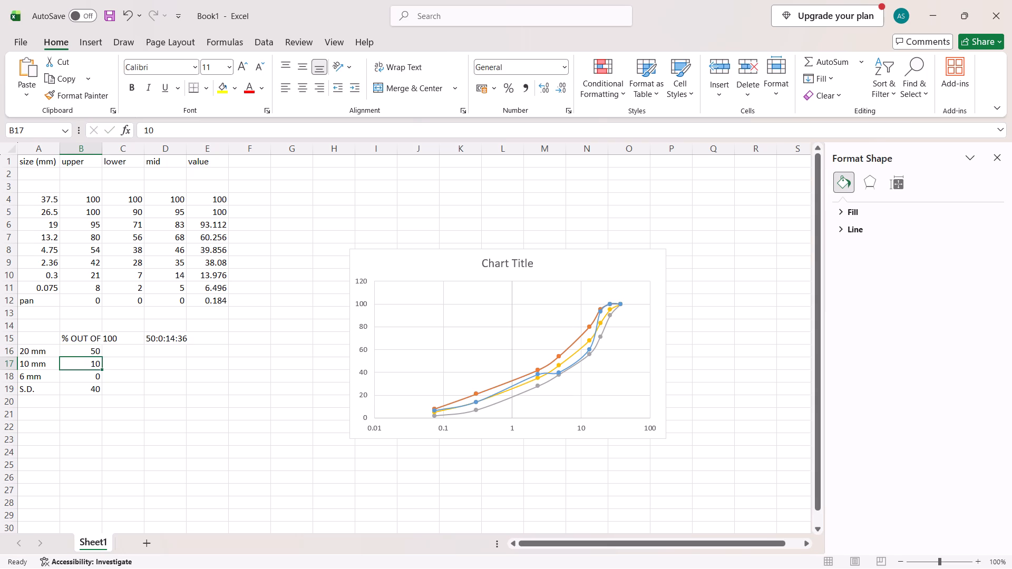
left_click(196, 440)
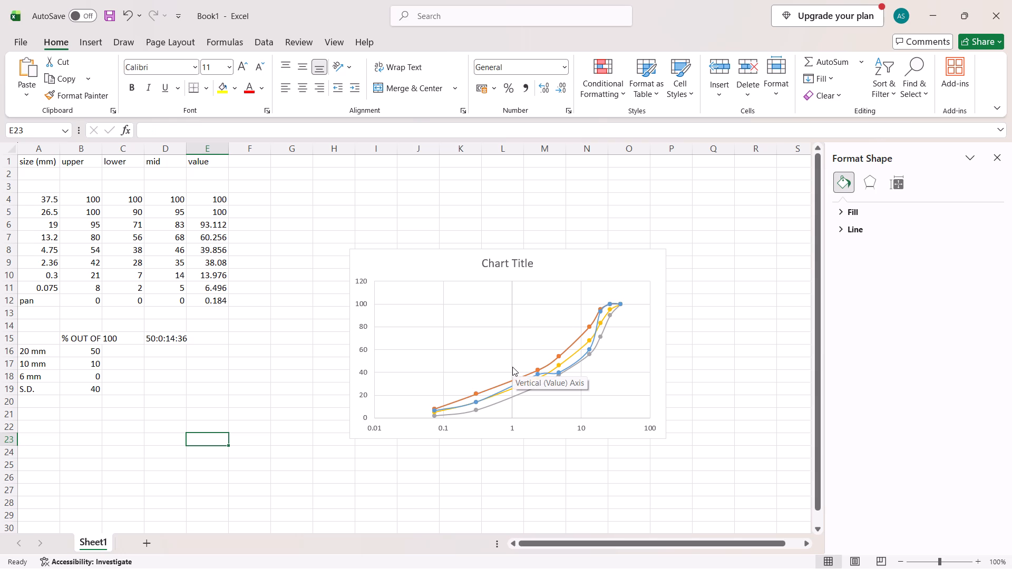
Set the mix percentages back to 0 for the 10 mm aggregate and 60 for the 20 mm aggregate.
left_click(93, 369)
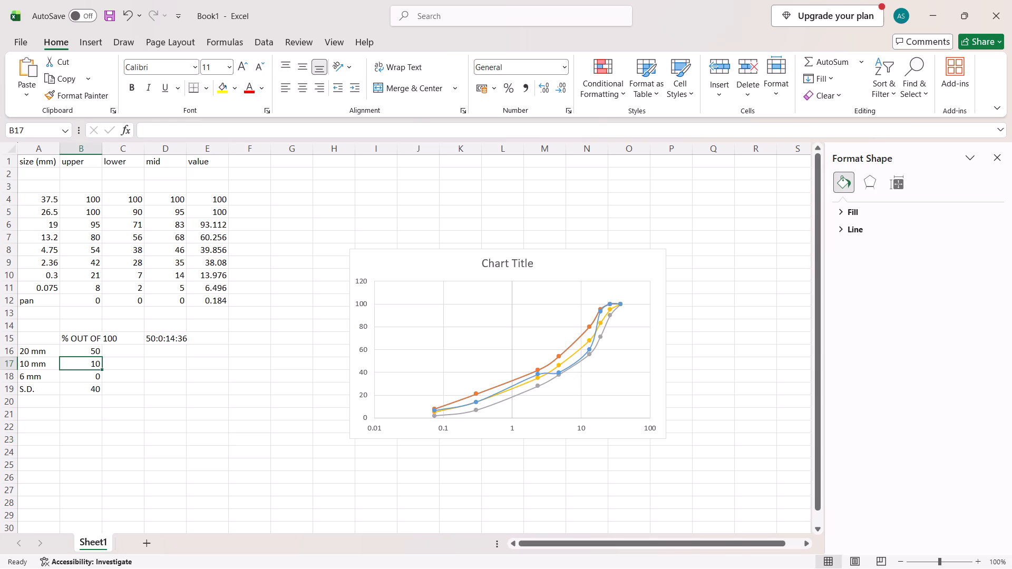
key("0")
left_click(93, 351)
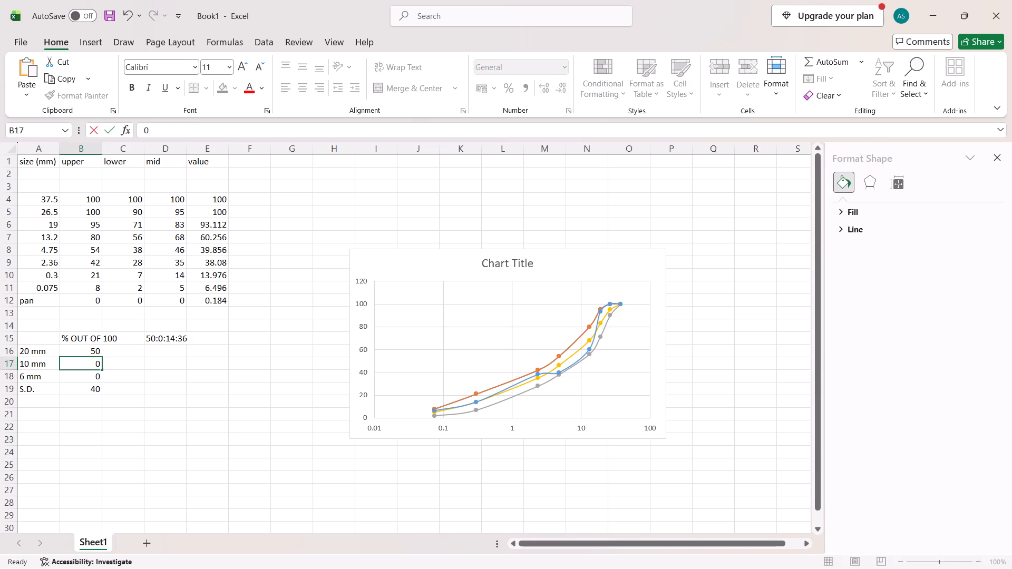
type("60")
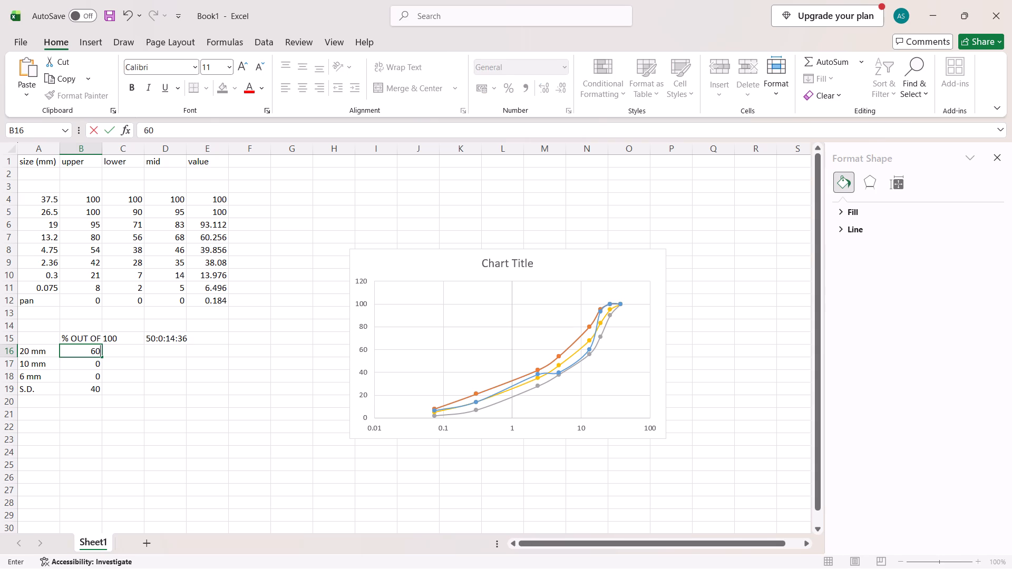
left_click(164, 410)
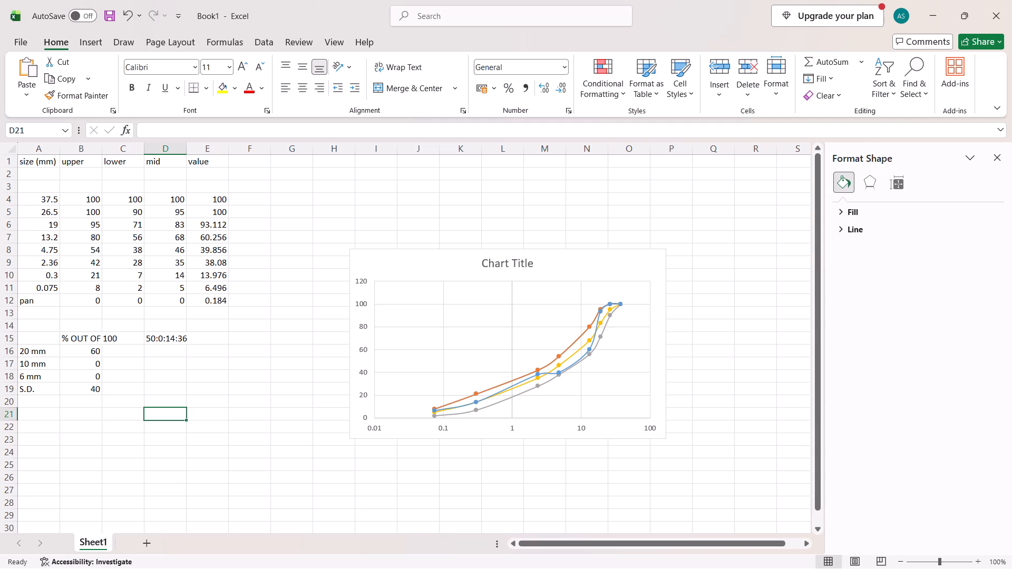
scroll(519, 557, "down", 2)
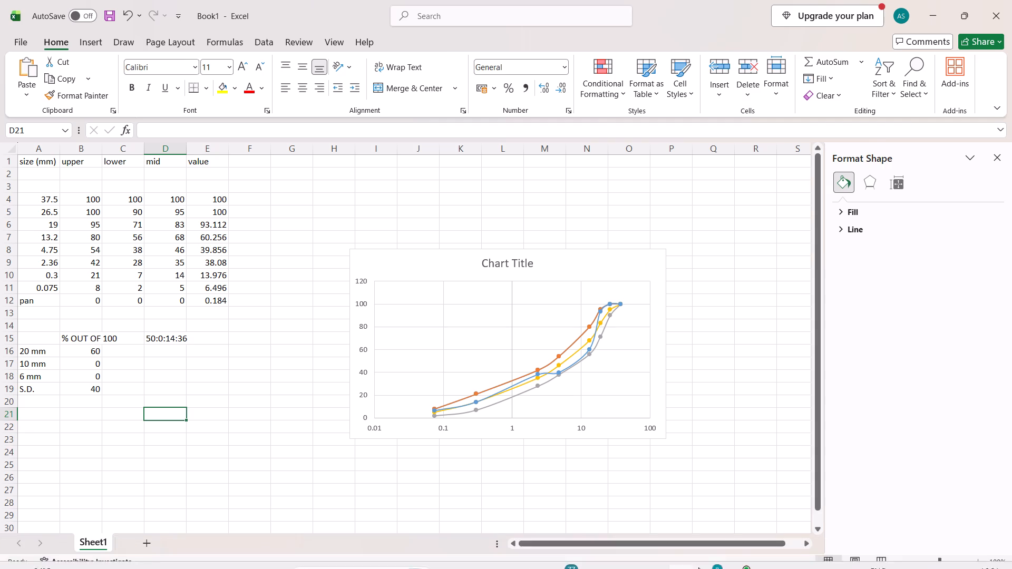
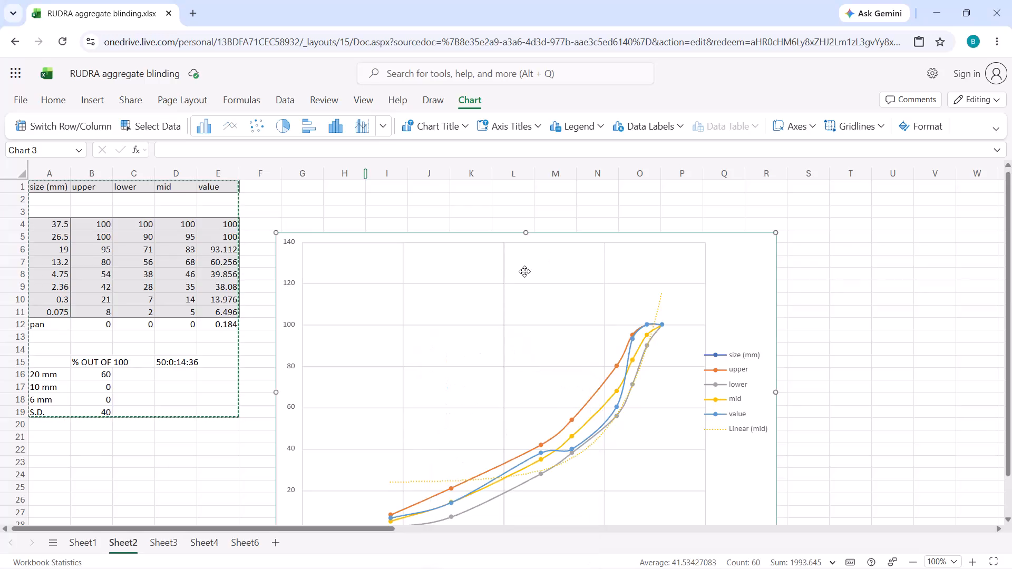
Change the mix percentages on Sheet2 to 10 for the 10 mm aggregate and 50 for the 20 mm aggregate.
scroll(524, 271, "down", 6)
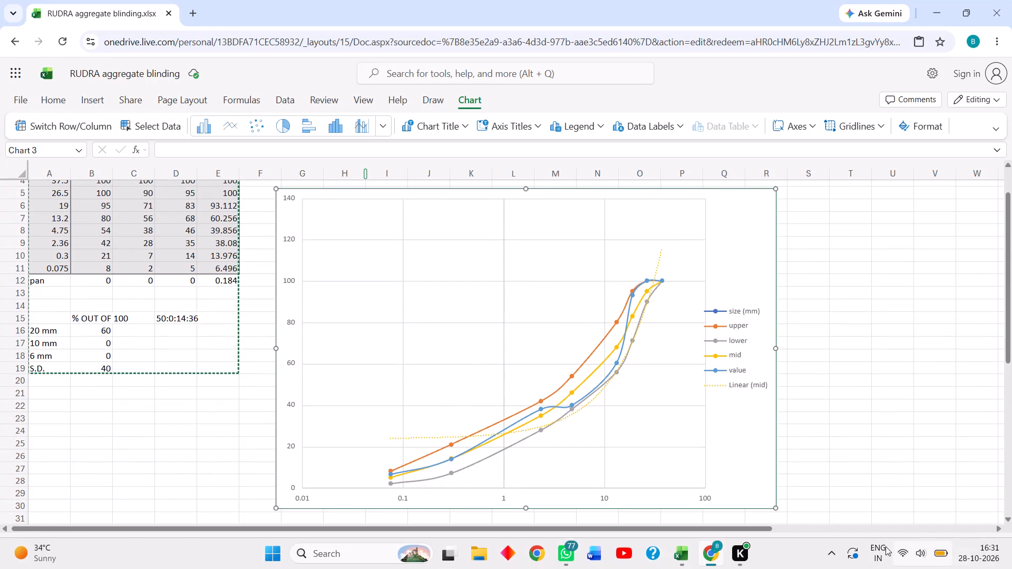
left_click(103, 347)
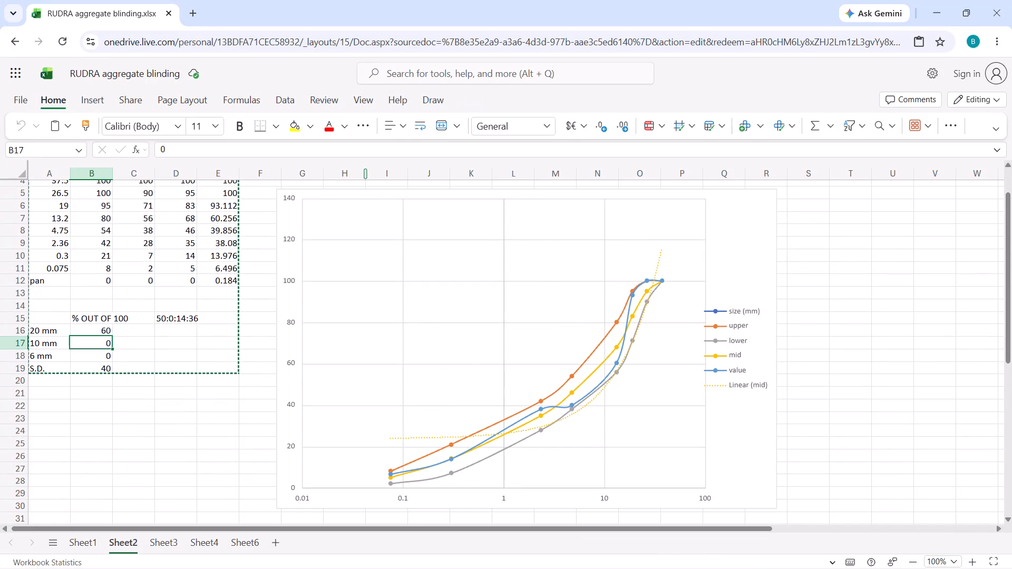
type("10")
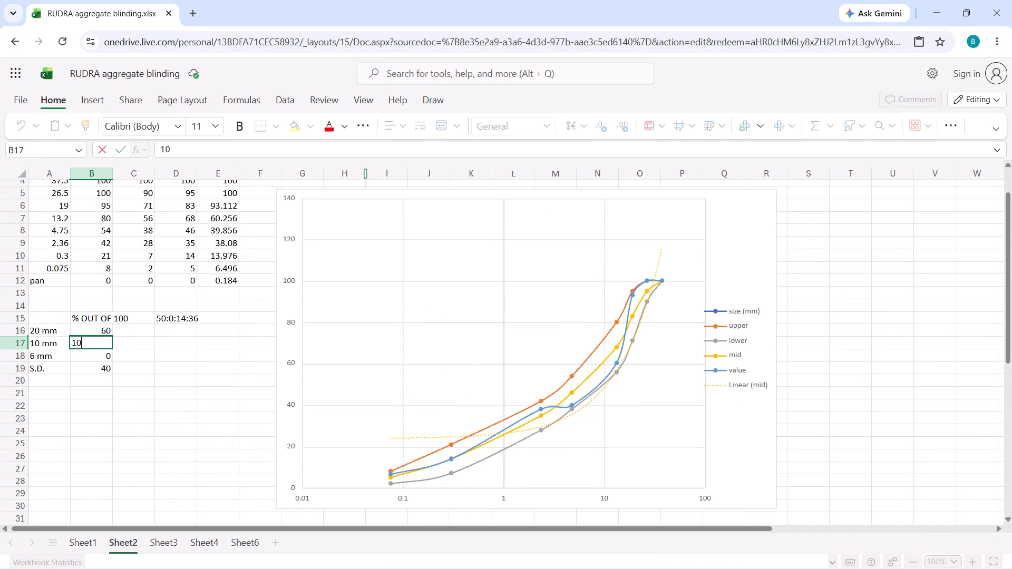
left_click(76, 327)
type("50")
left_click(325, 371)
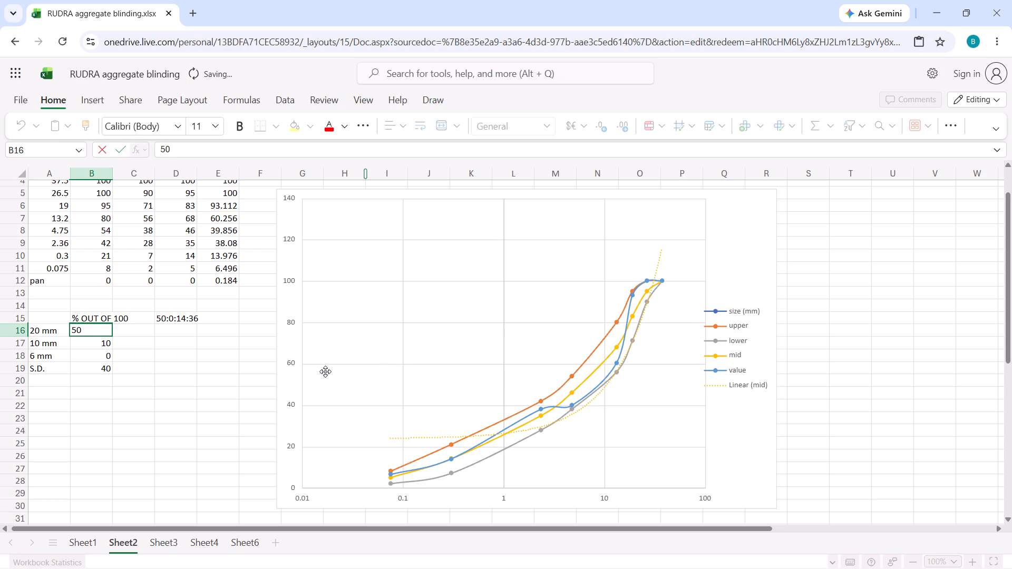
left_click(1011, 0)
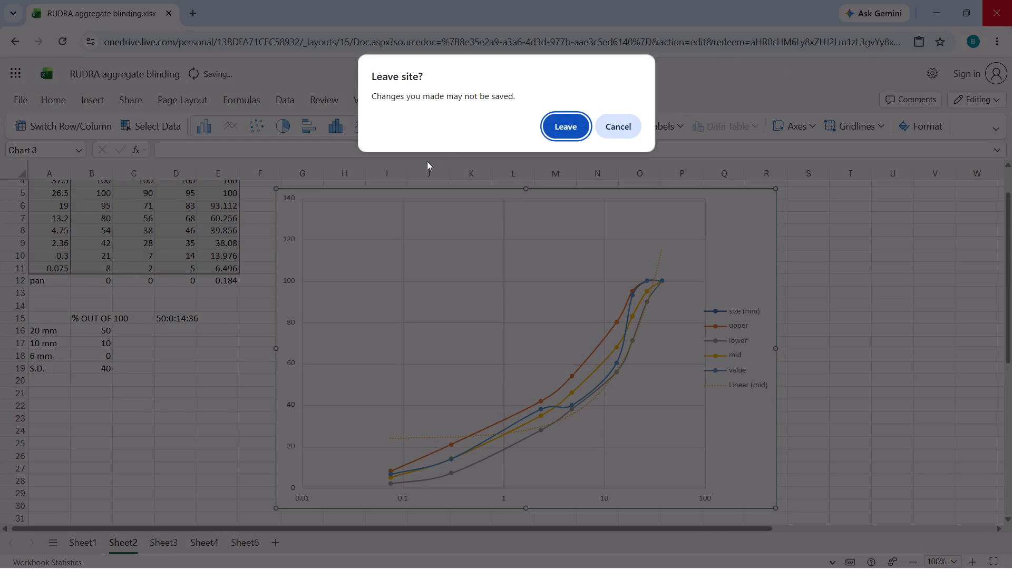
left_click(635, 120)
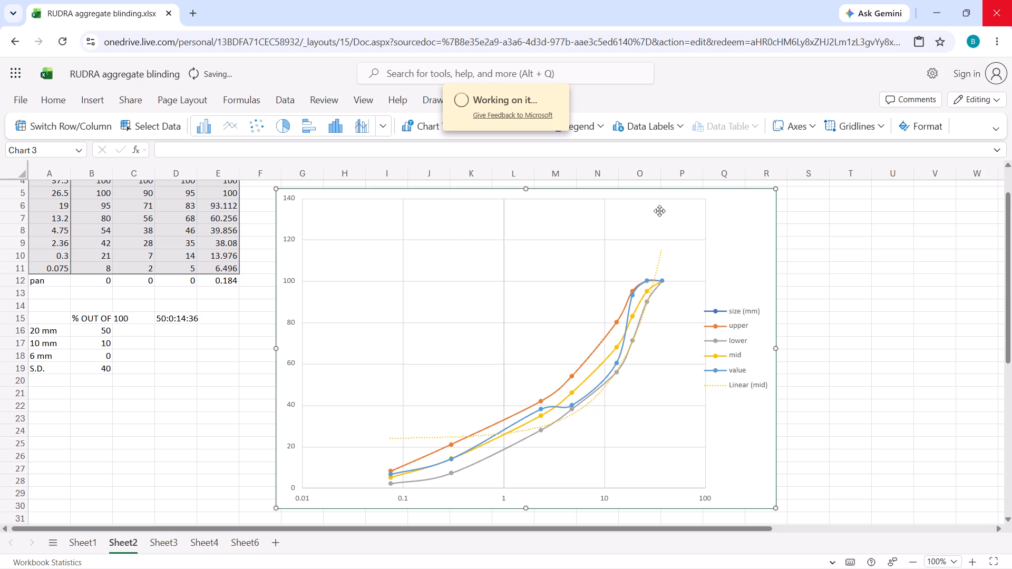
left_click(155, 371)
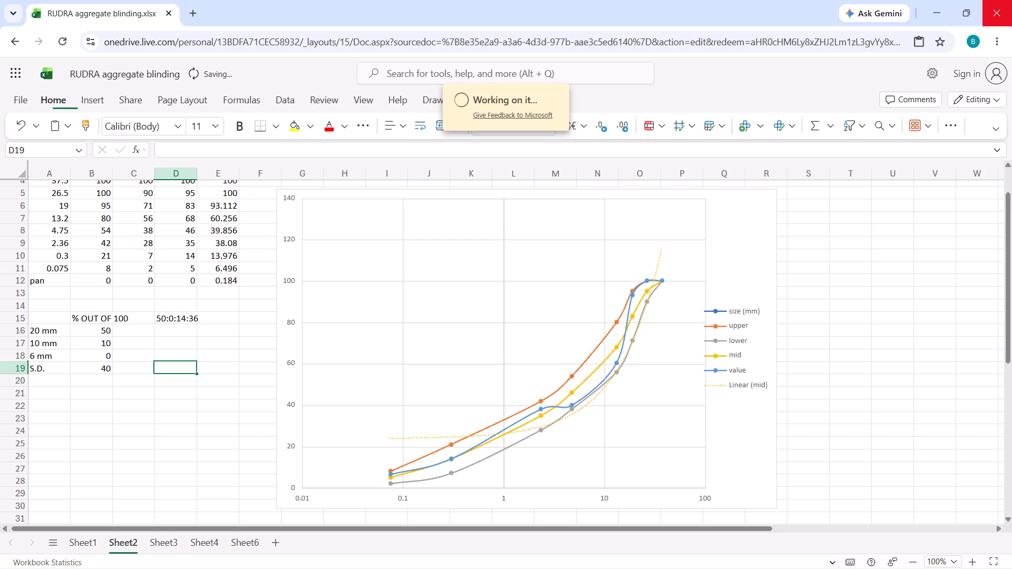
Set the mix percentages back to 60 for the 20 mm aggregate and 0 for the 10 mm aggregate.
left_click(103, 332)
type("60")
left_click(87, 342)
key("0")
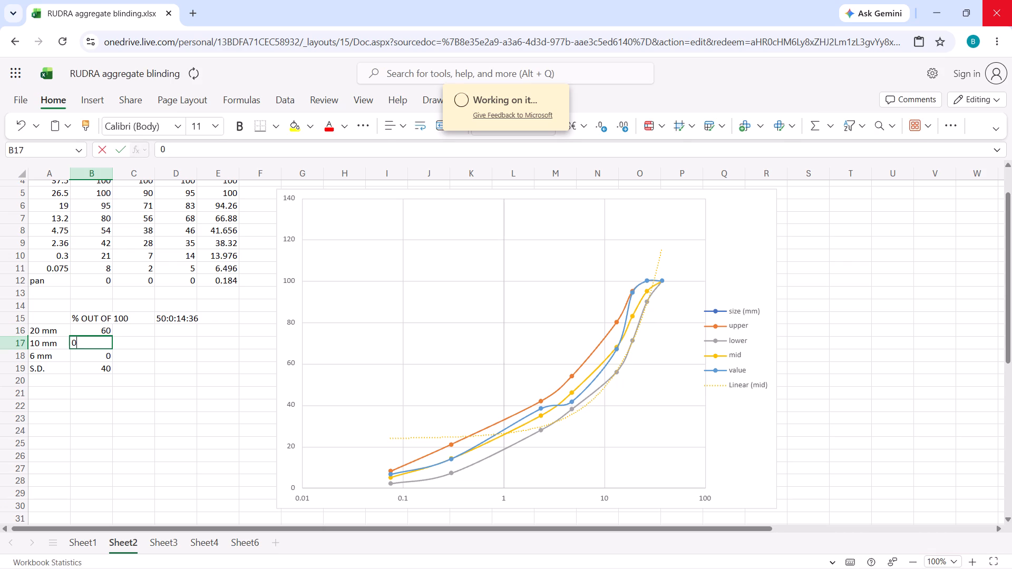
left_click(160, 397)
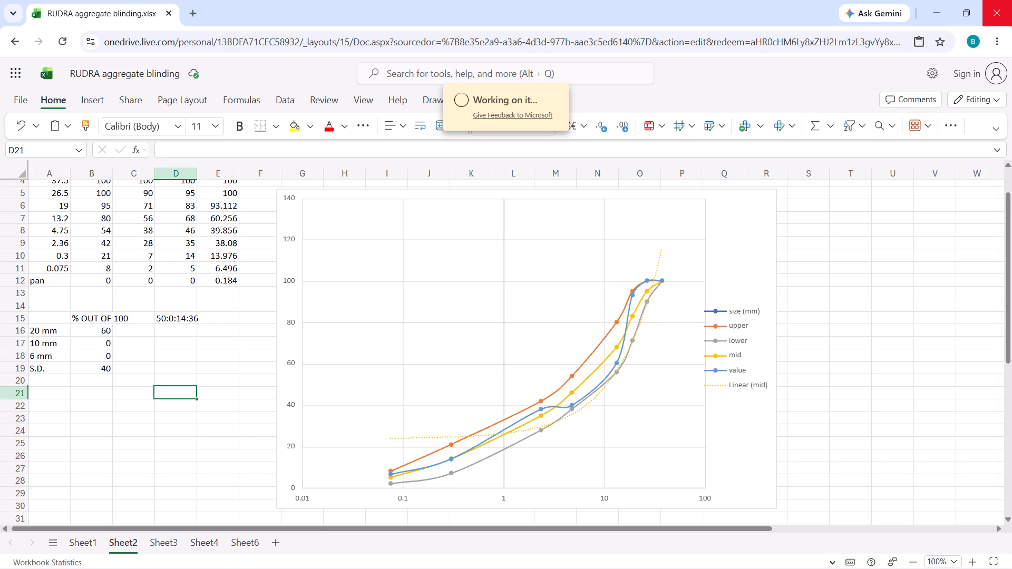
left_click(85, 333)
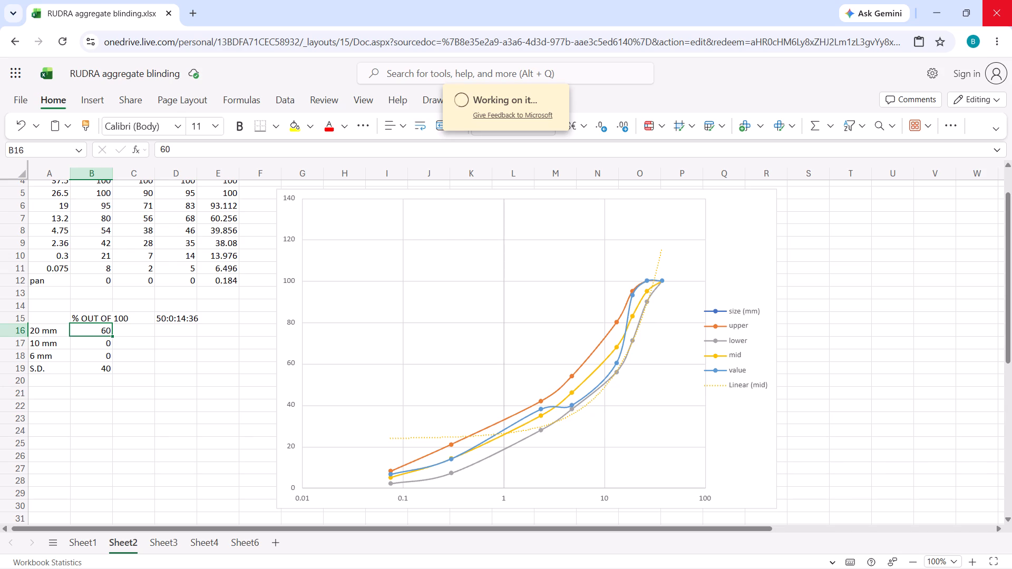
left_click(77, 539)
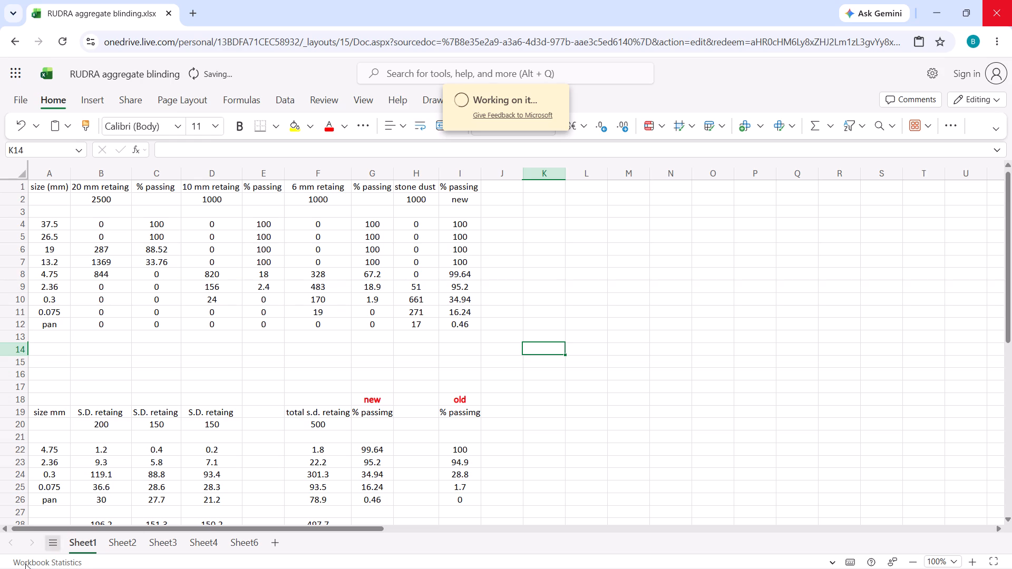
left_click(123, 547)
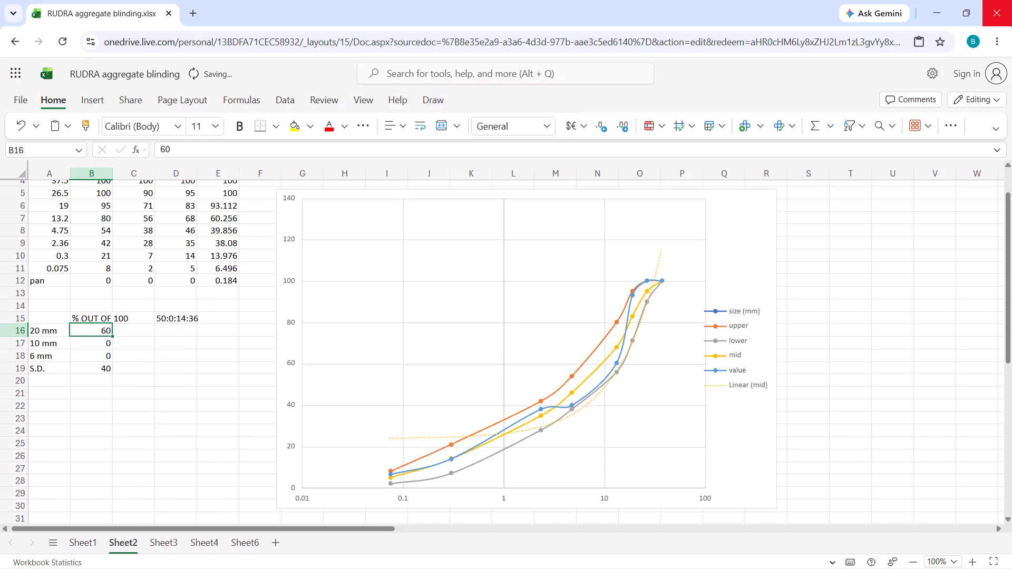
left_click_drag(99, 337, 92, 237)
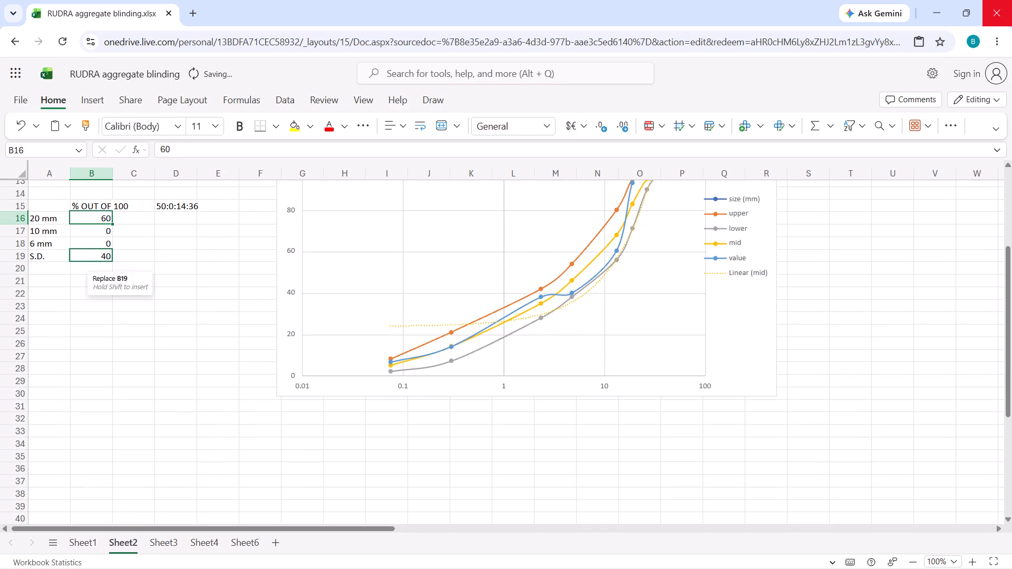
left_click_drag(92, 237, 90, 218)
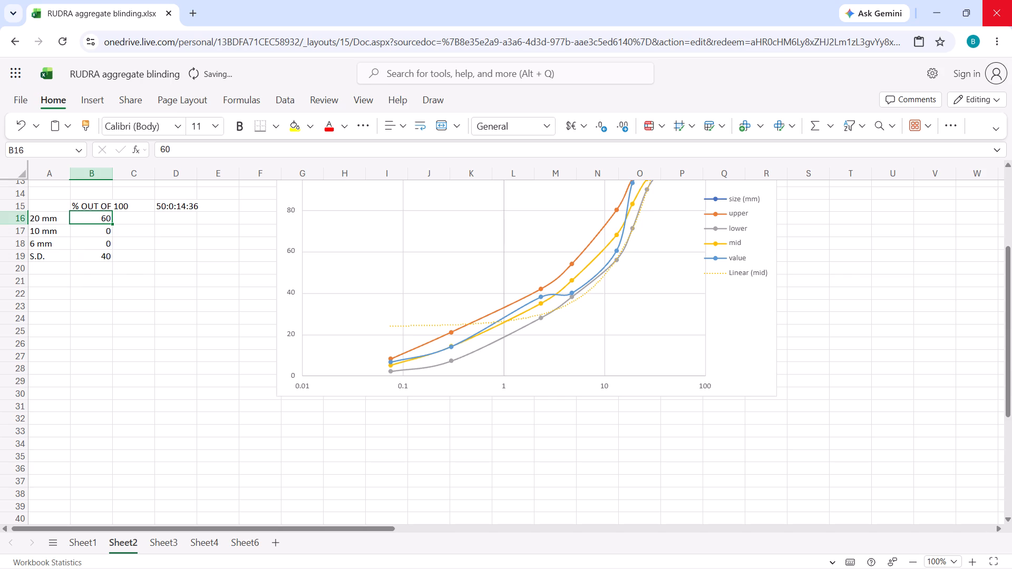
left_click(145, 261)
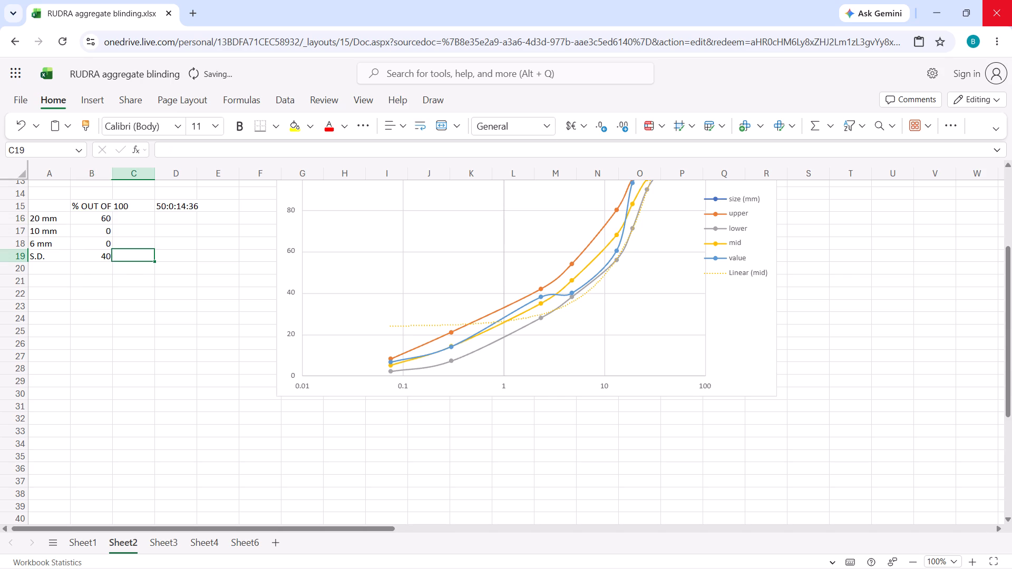